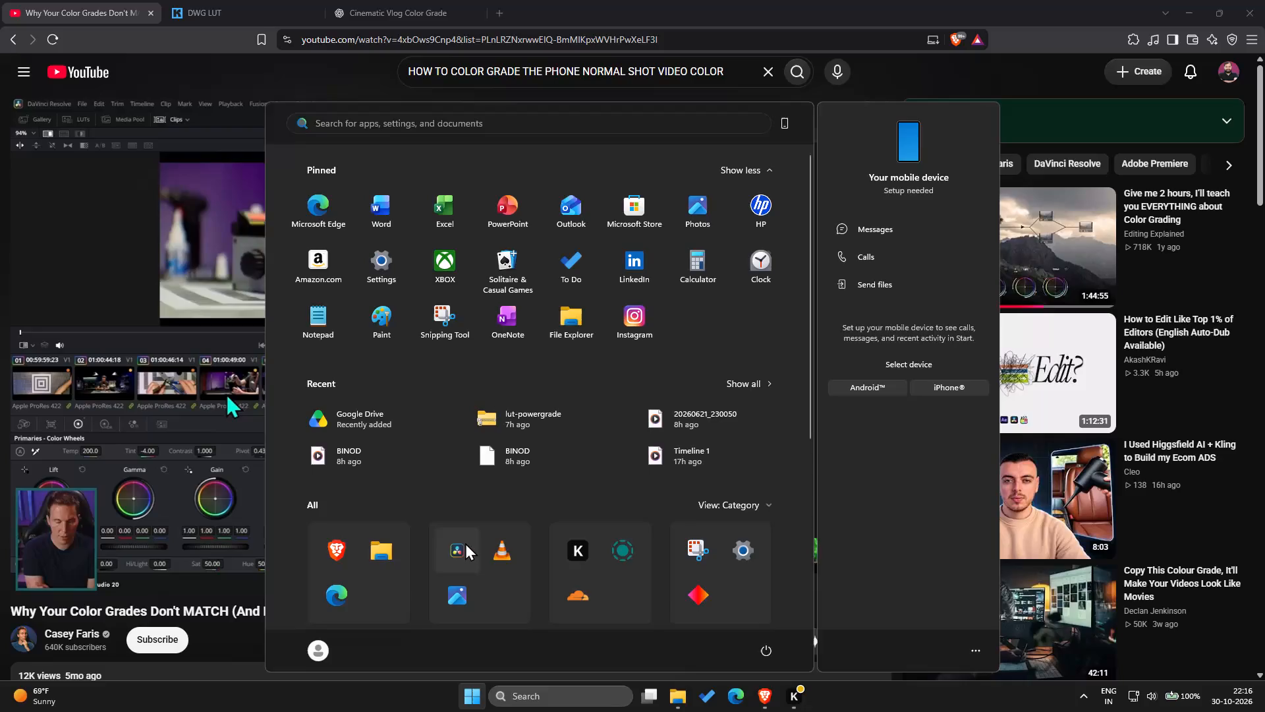
# Launch DaVinci Resolve and open the existing project named "color grade learn".
pyautogui.click(465, 543)
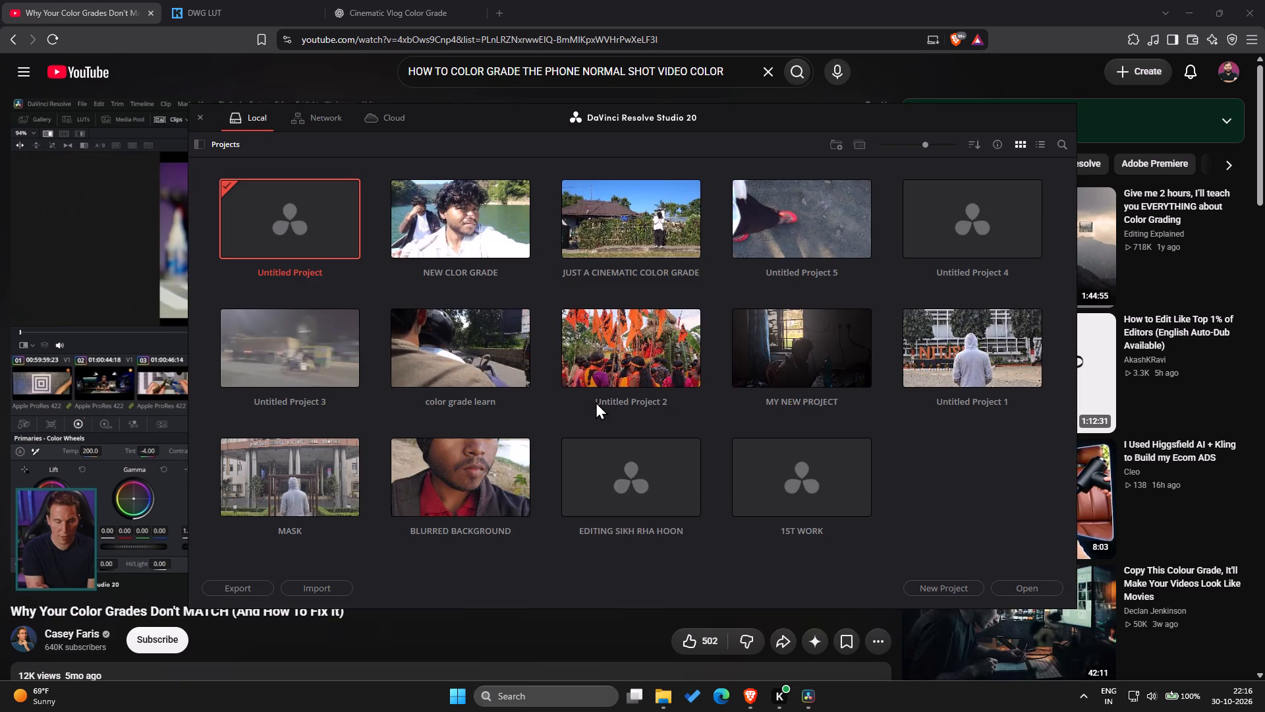
pyautogui.doubleClick(473, 373)
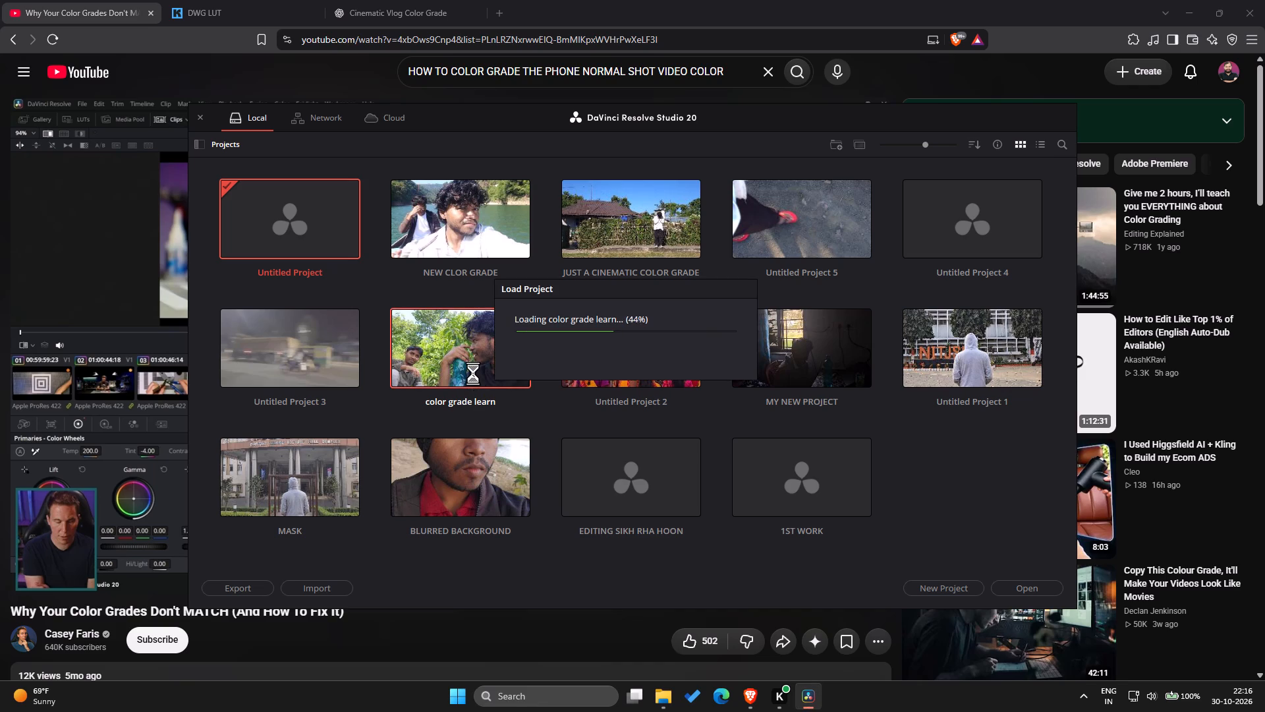
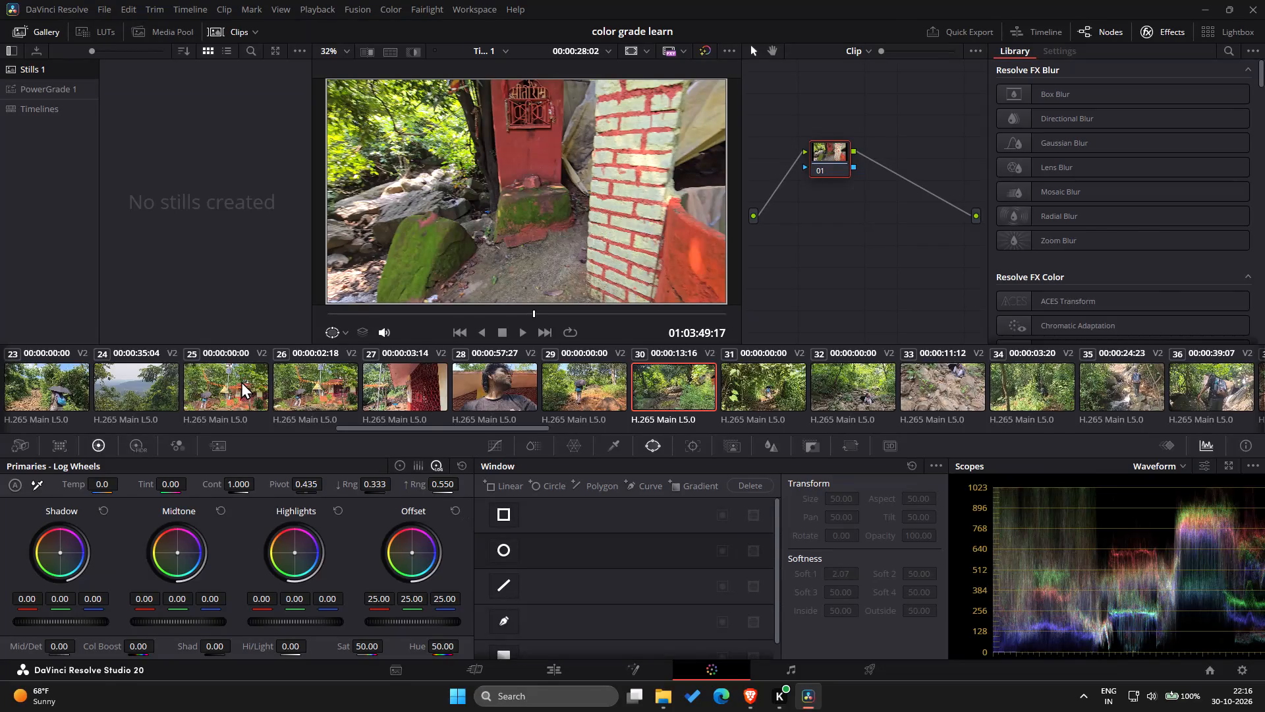
# Select clip 01, the first clip of the timeline, for grading.
pyautogui.hscroll(4, 241, 381)
pyautogui.hscroll(4, 49, 374)
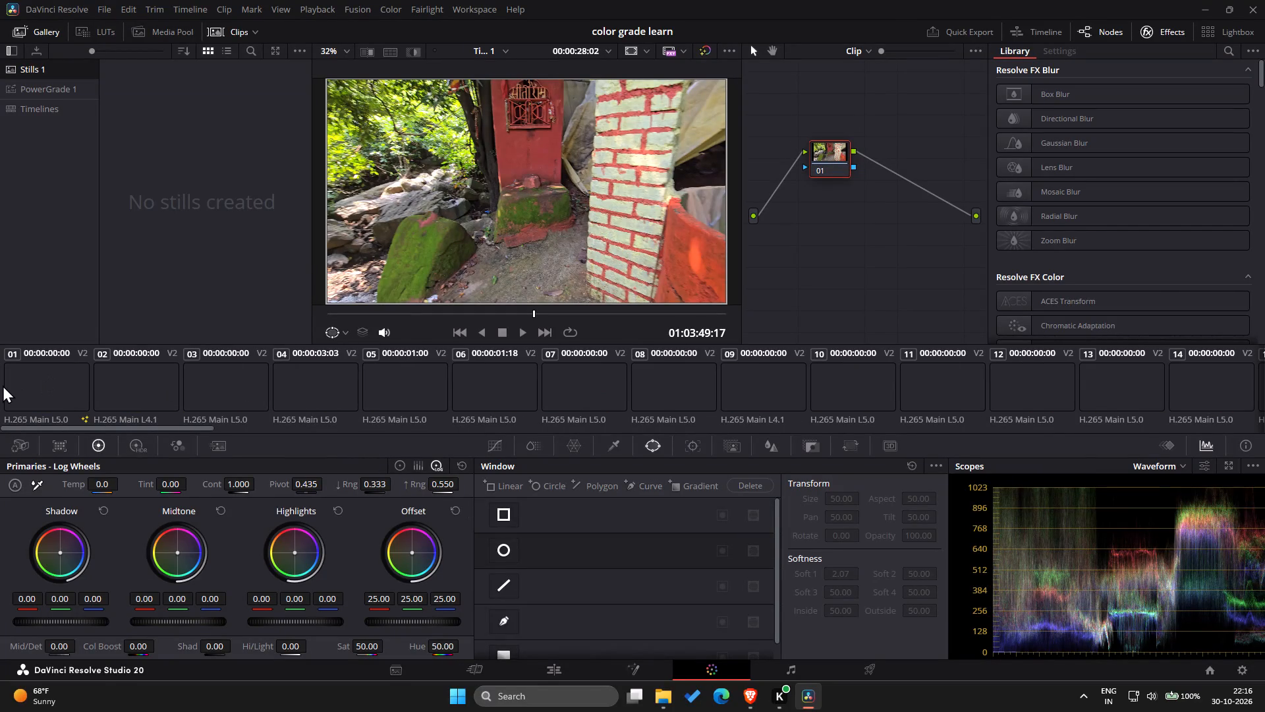
pyautogui.click(3, 385)
pyautogui.click(30, 386)
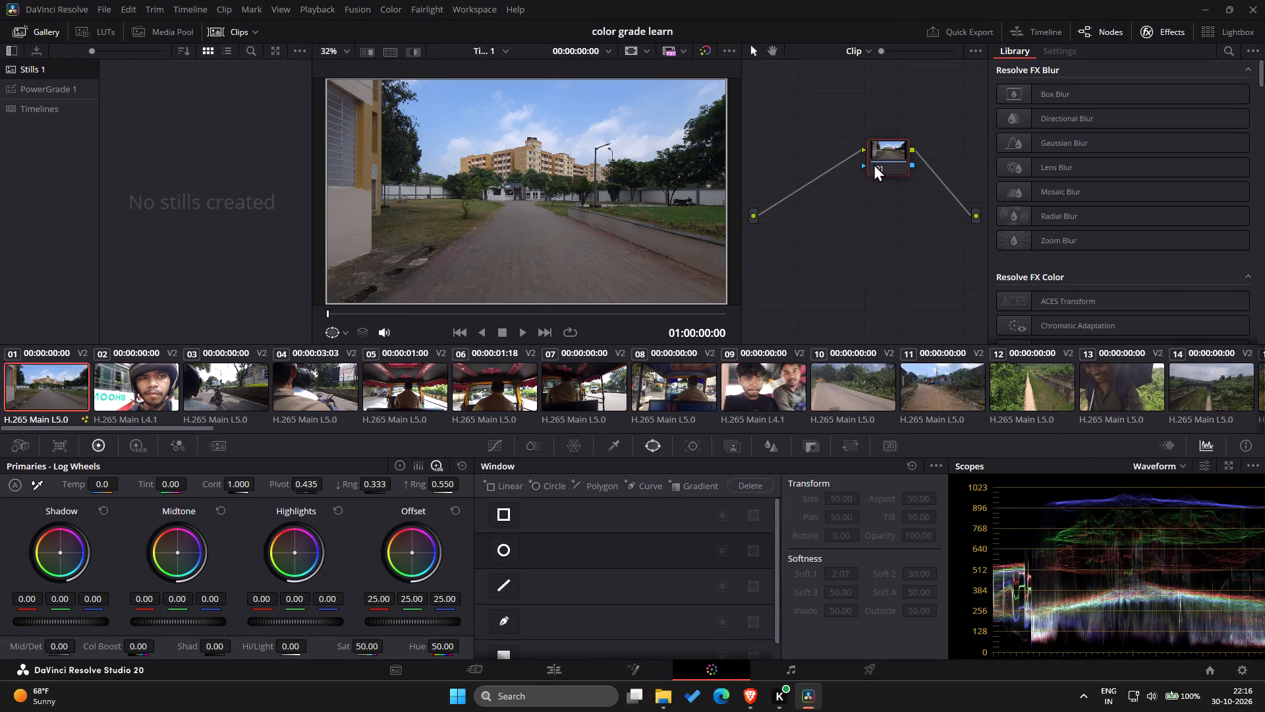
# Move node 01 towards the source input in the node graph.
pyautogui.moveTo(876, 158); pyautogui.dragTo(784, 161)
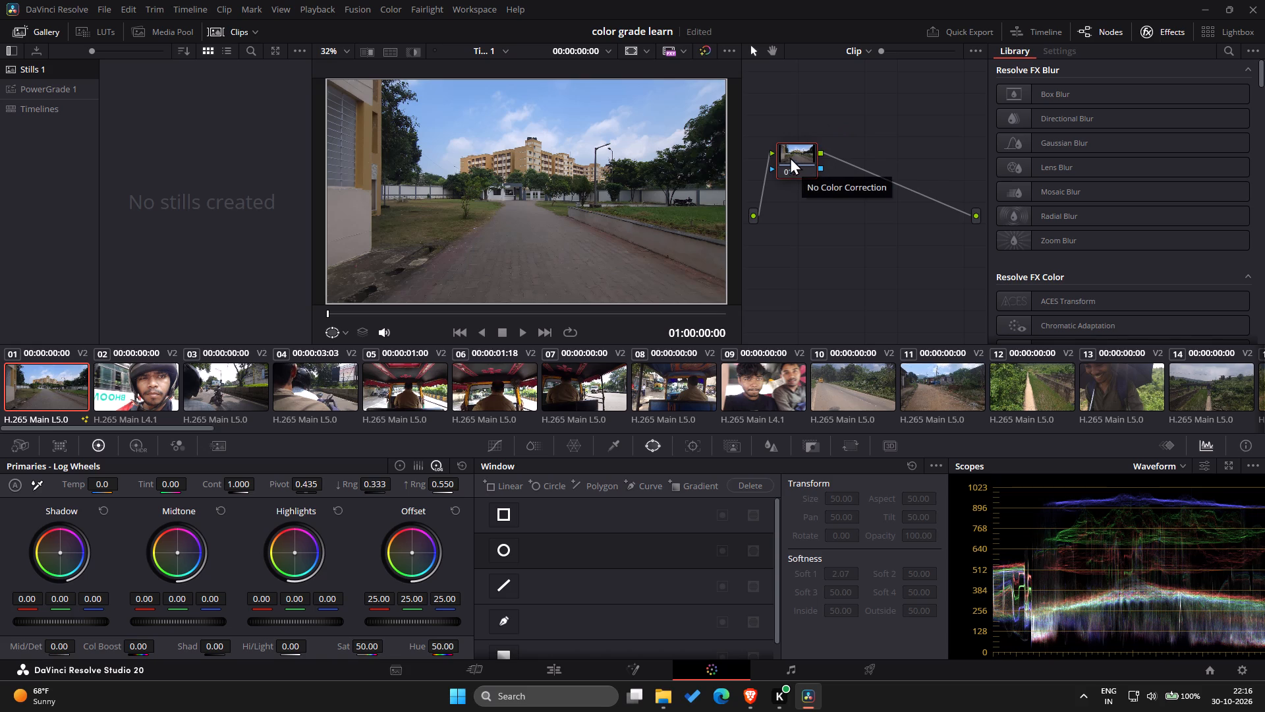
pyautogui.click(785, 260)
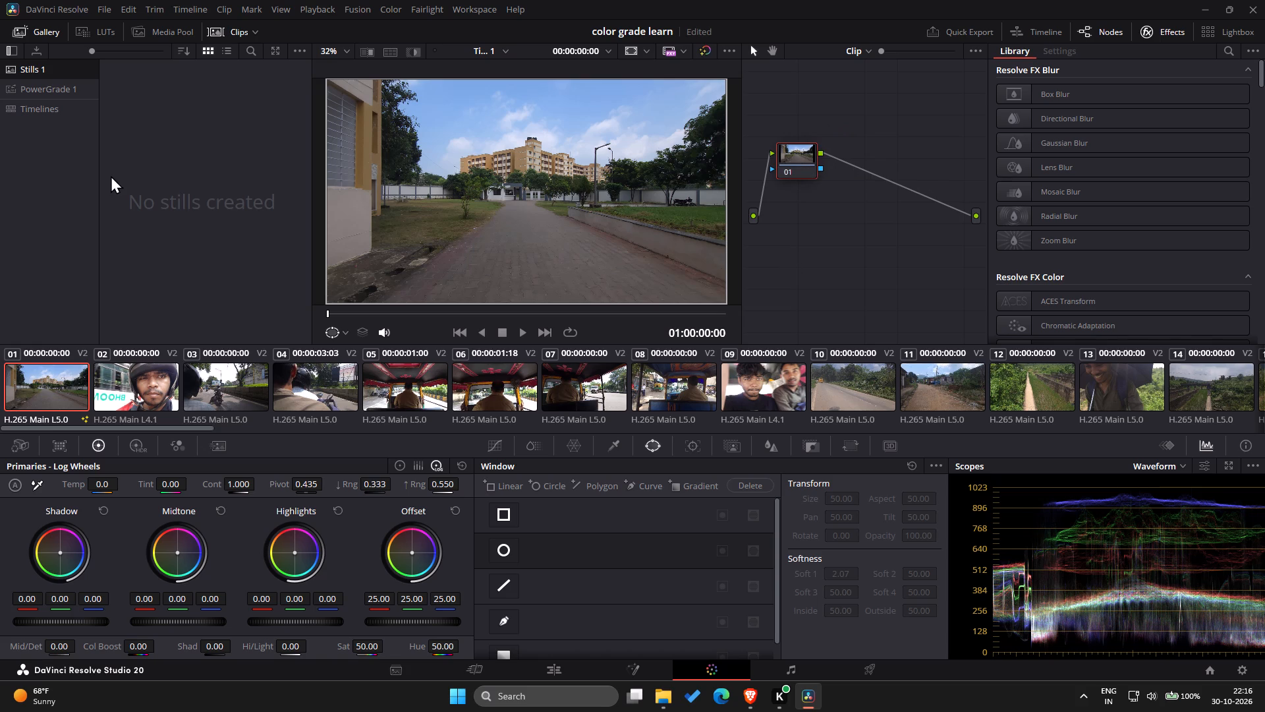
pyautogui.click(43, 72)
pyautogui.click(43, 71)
# Browse the LUT library to the LUT + POWERGRADE folder inside lut-powergrade.
pyautogui.click(99, 40)
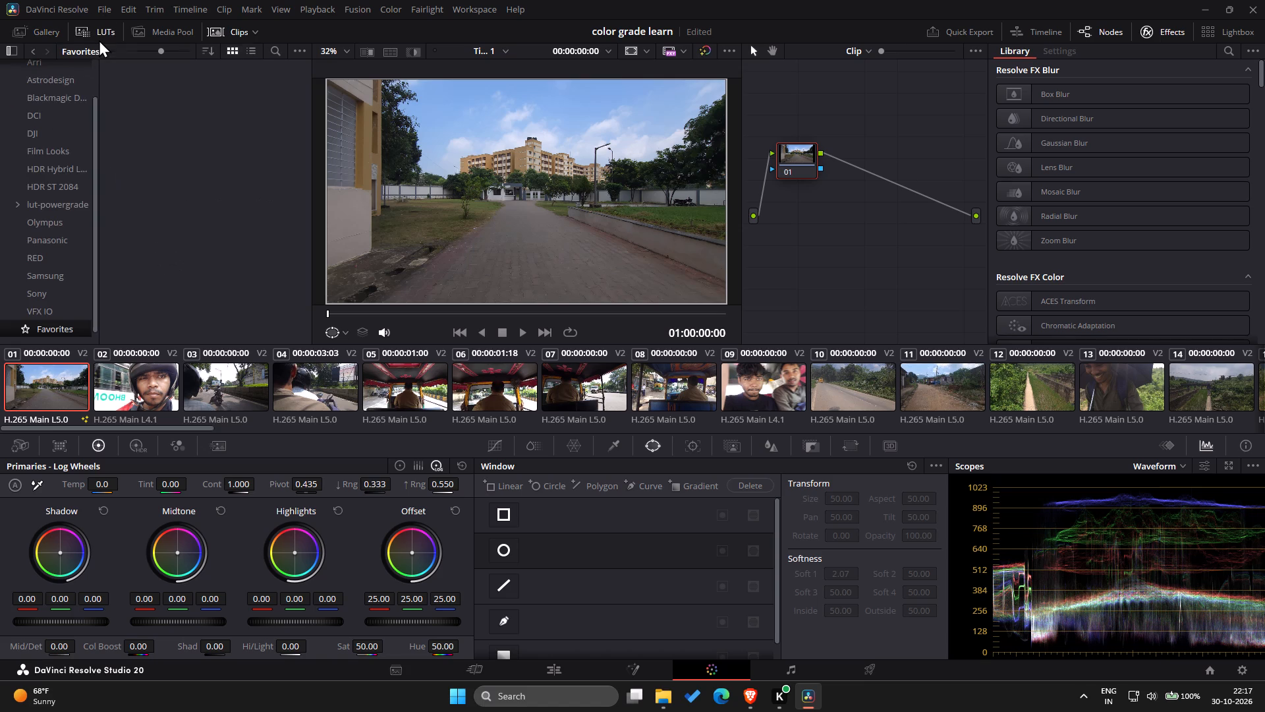
pyautogui.scroll(-1, 47, 230)
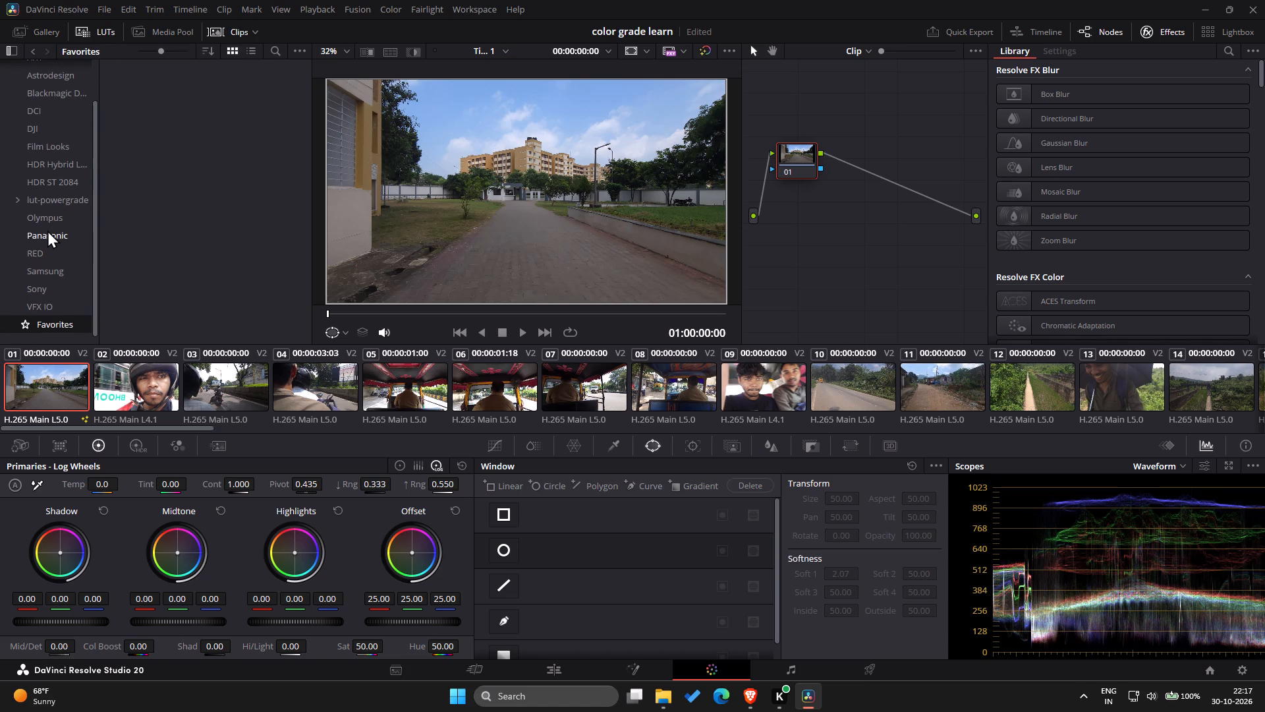
pyautogui.scroll(-1, 47, 230)
pyautogui.click(51, 200)
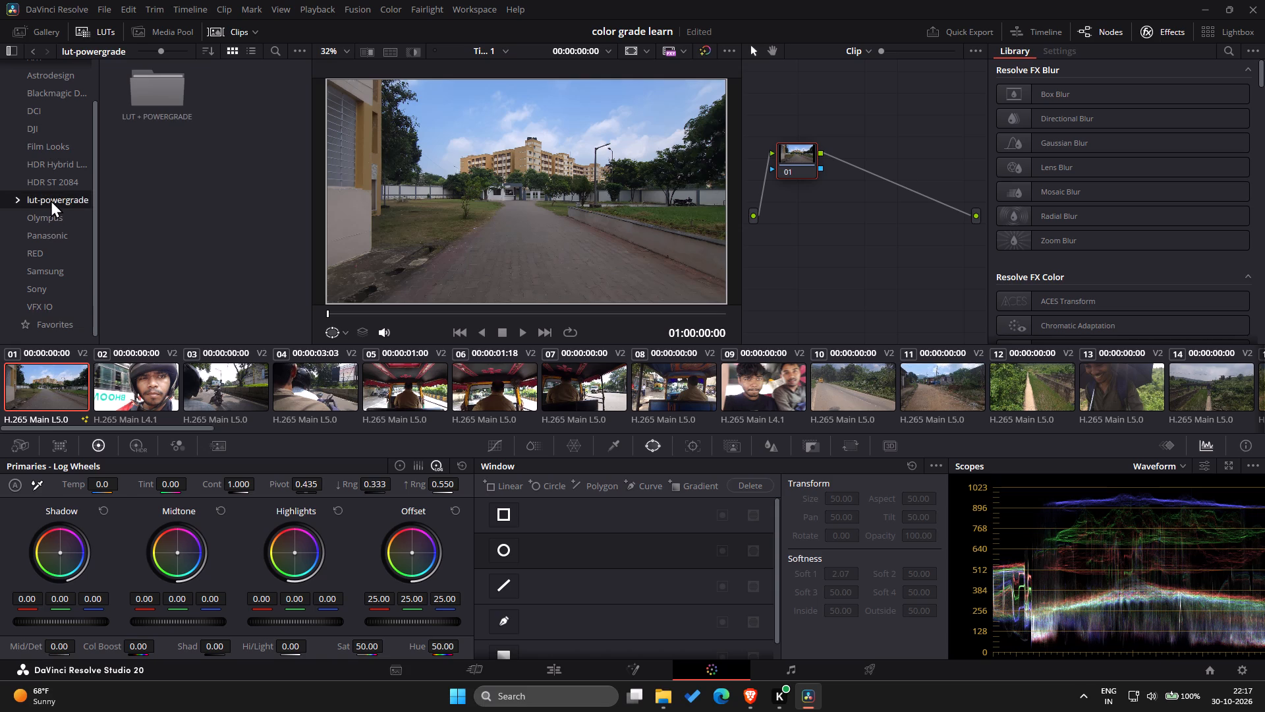
pyautogui.doubleClick(159, 79)
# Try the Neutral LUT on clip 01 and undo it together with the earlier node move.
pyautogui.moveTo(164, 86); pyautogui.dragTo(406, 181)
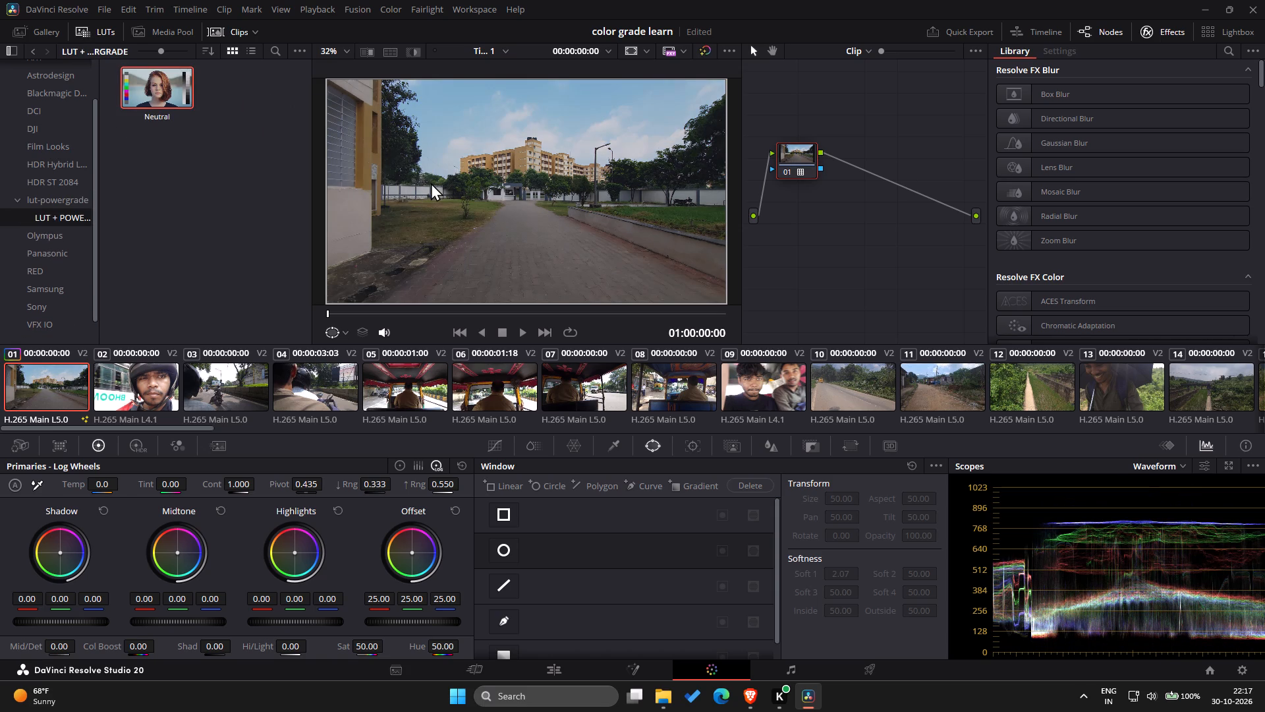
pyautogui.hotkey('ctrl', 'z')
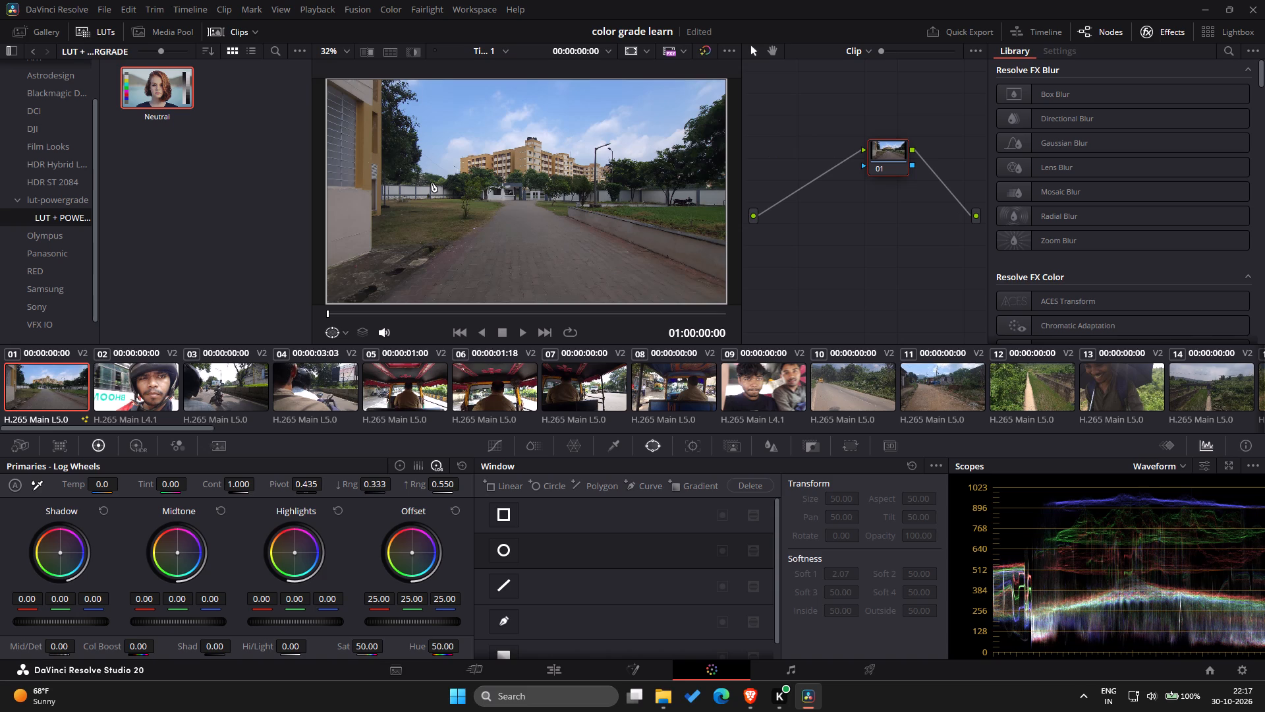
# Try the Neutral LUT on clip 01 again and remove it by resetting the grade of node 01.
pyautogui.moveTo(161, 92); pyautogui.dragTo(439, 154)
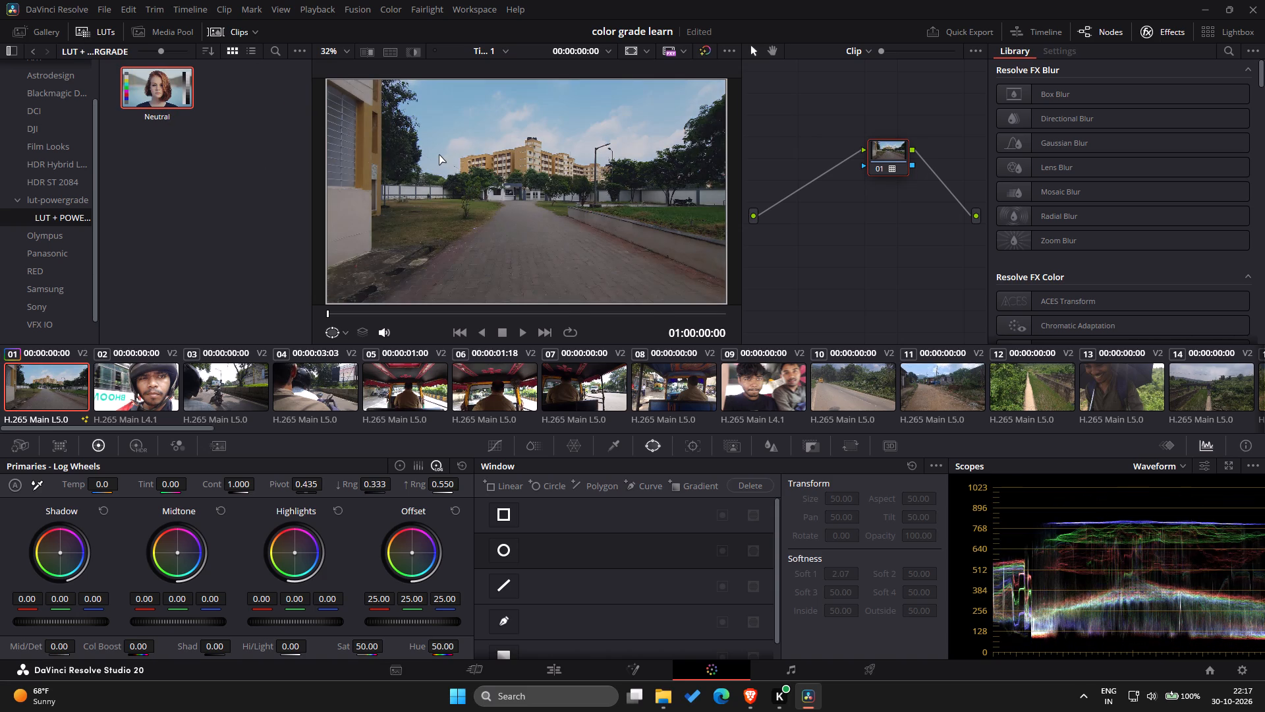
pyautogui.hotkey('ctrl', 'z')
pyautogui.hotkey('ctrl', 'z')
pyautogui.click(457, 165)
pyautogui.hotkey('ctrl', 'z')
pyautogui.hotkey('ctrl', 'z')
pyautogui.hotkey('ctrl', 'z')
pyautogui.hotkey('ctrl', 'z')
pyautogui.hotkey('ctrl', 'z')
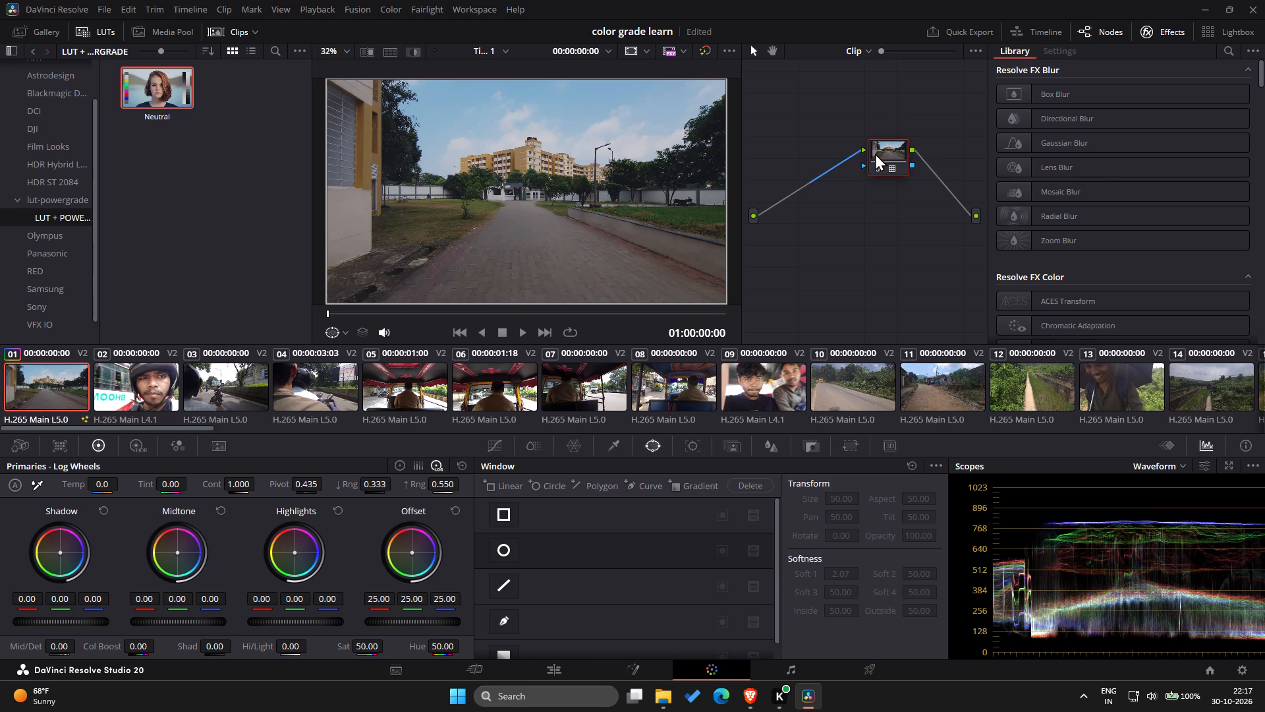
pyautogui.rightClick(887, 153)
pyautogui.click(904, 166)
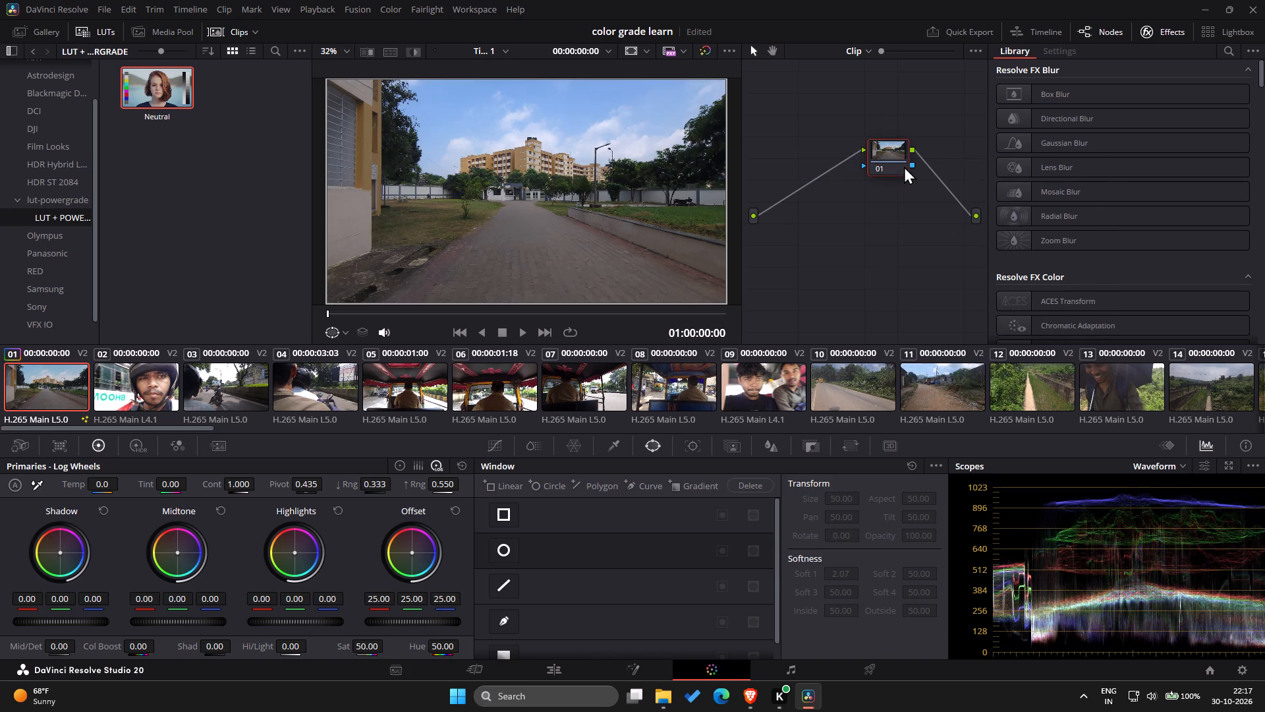
# Move node 01 close to the source input and add three serial nodes, 02, 03 and 04, after it.
pyautogui.moveTo(904, 155); pyautogui.dragTo(837, 155)
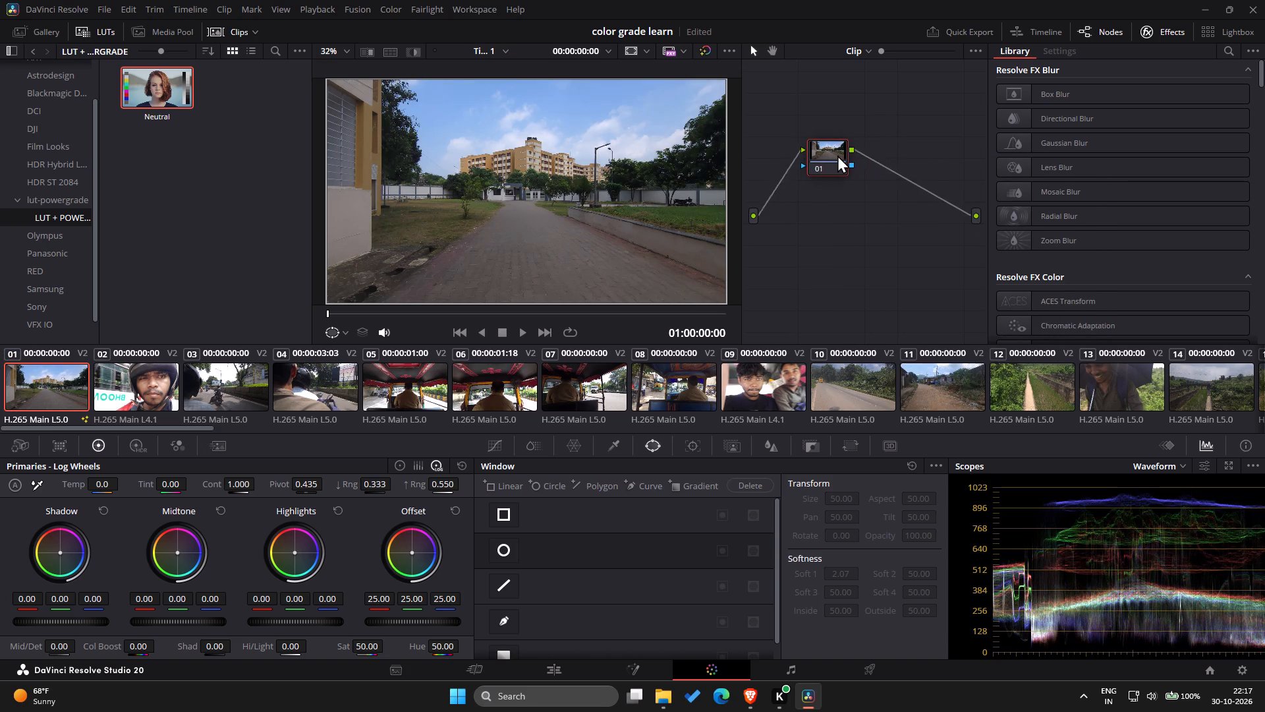
pyautogui.moveTo(837, 155); pyautogui.dragTo(820, 150)
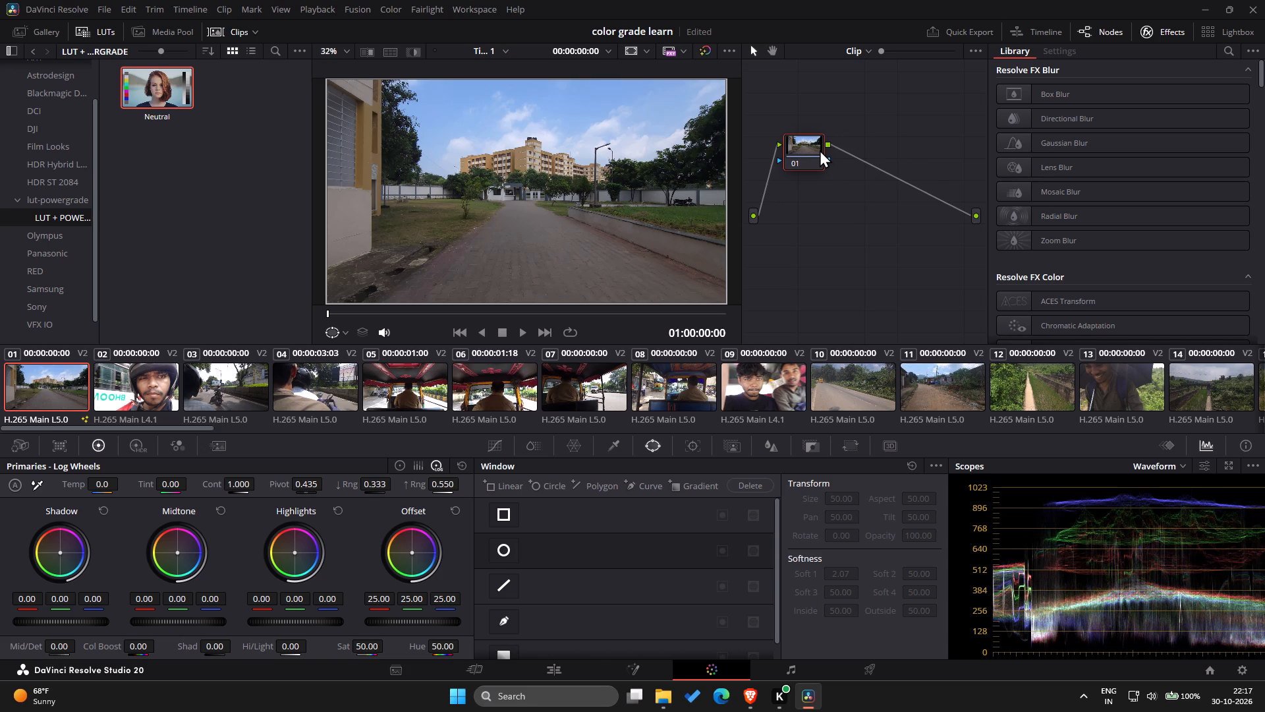
pyautogui.hotkey('alt', 'a')
pyautogui.hotkey('alt', 's')
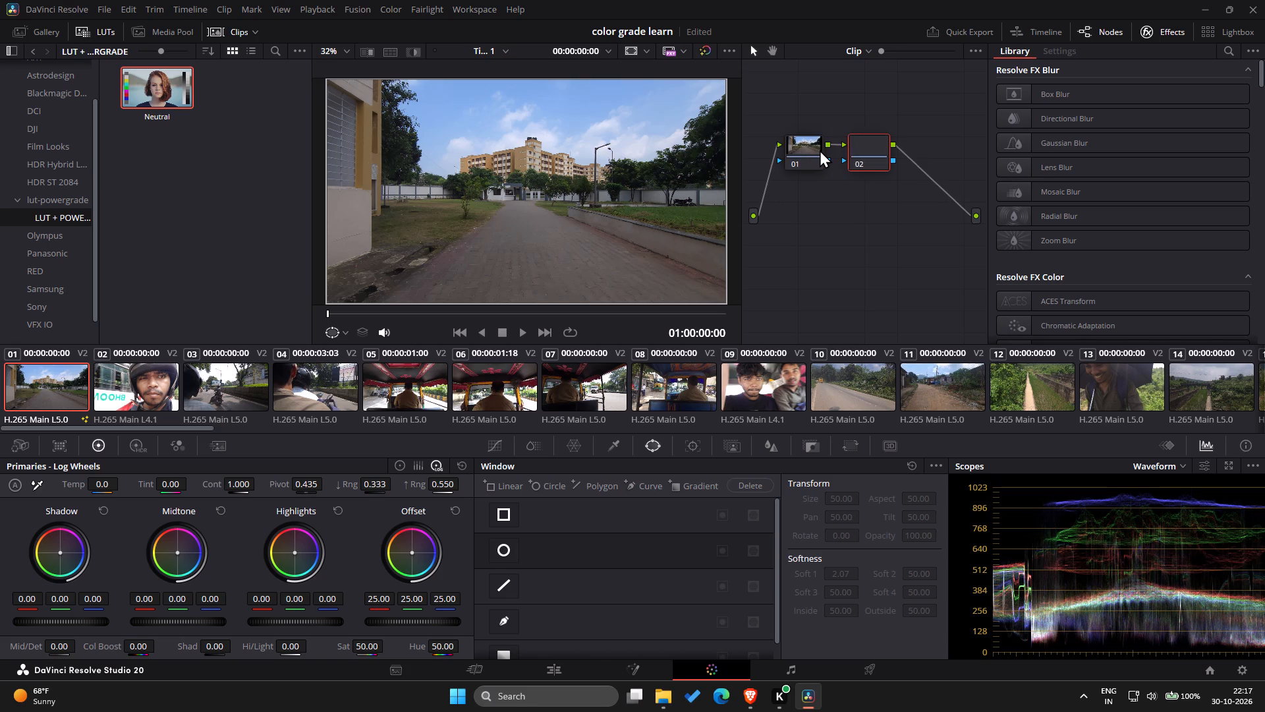
pyautogui.hotkey('alt', 's')
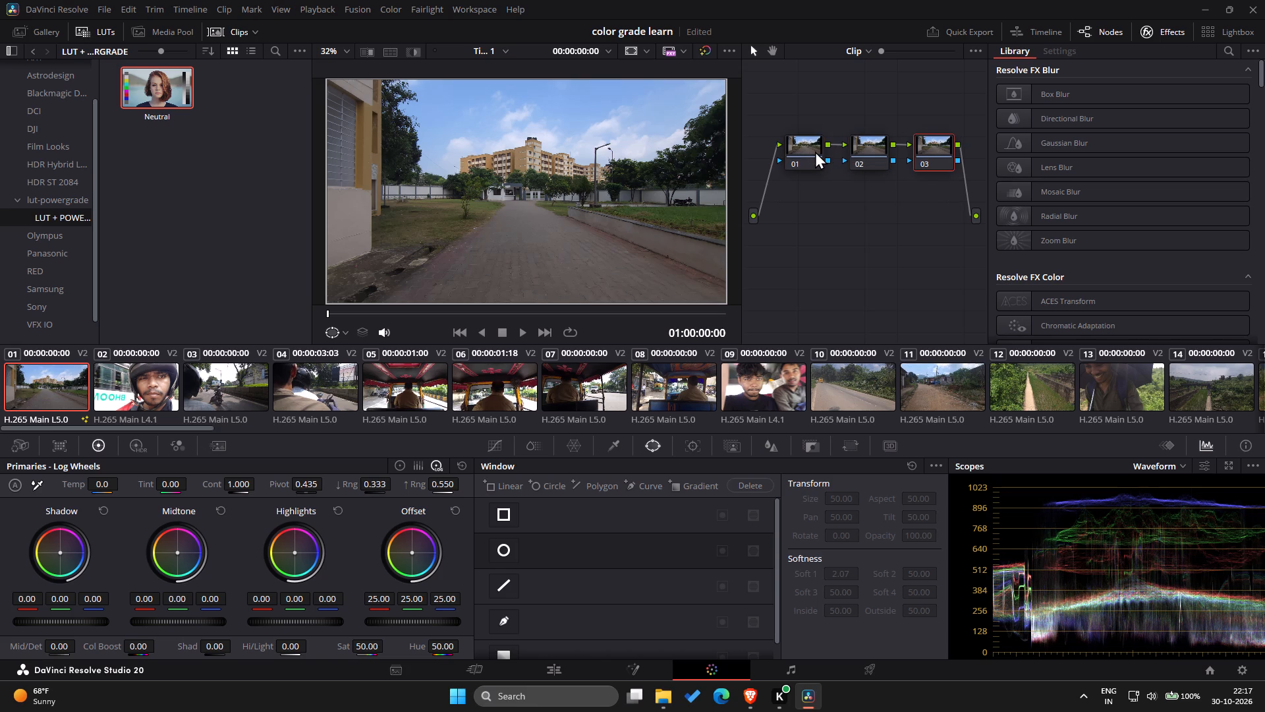
pyautogui.click(815, 151)
pyautogui.rightClick(815, 151)
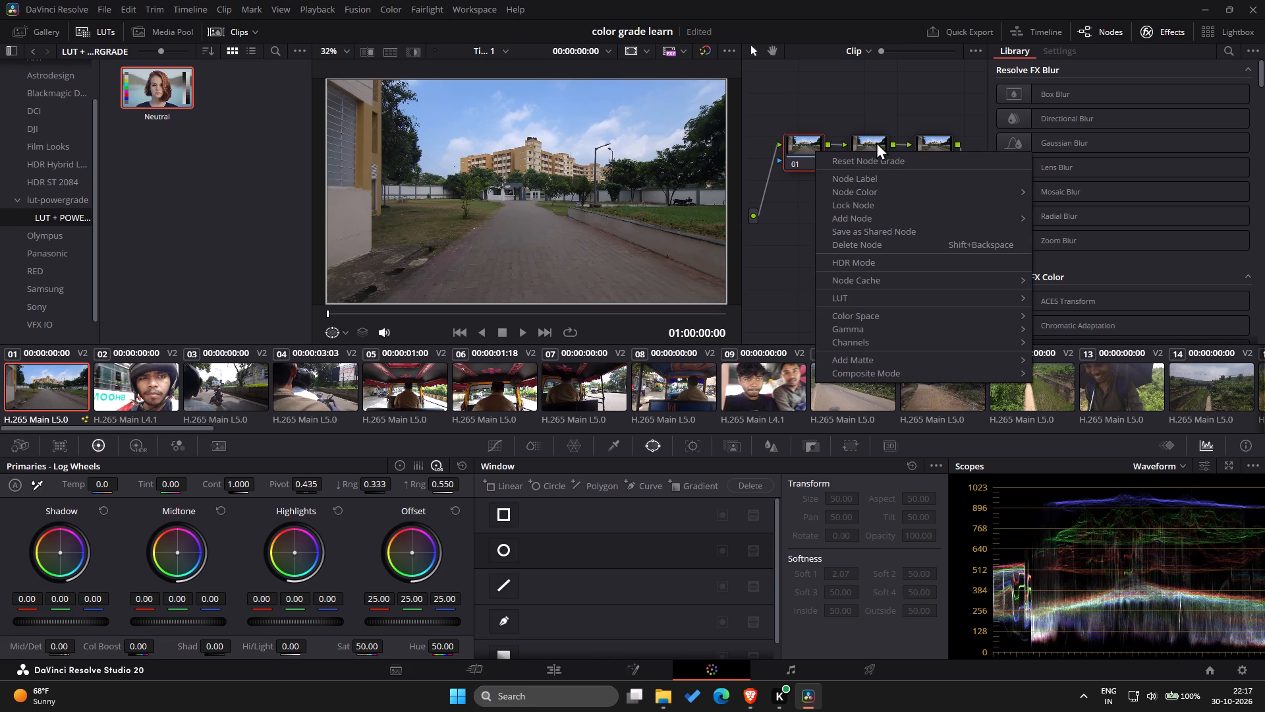
pyautogui.click(928, 129)
pyautogui.click(934, 150)
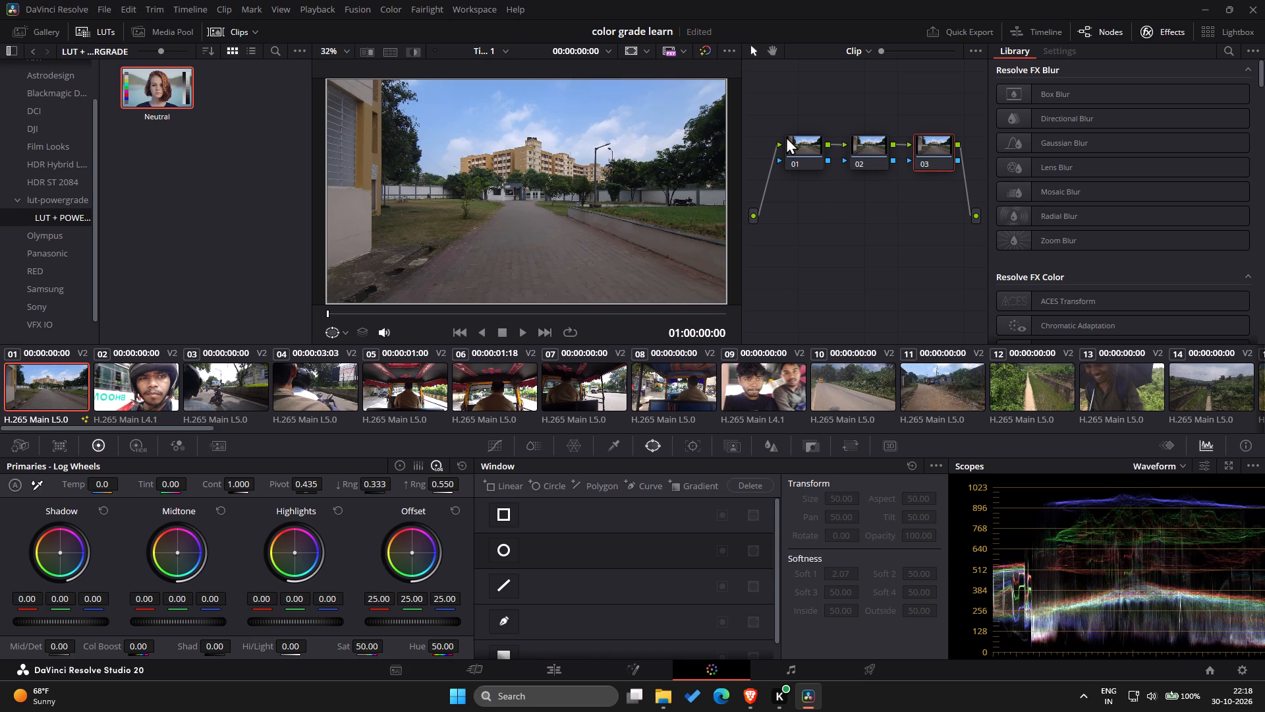
pyautogui.click(942, 154)
pyautogui.press('s')
pyautogui.hotkey('alt', 's')
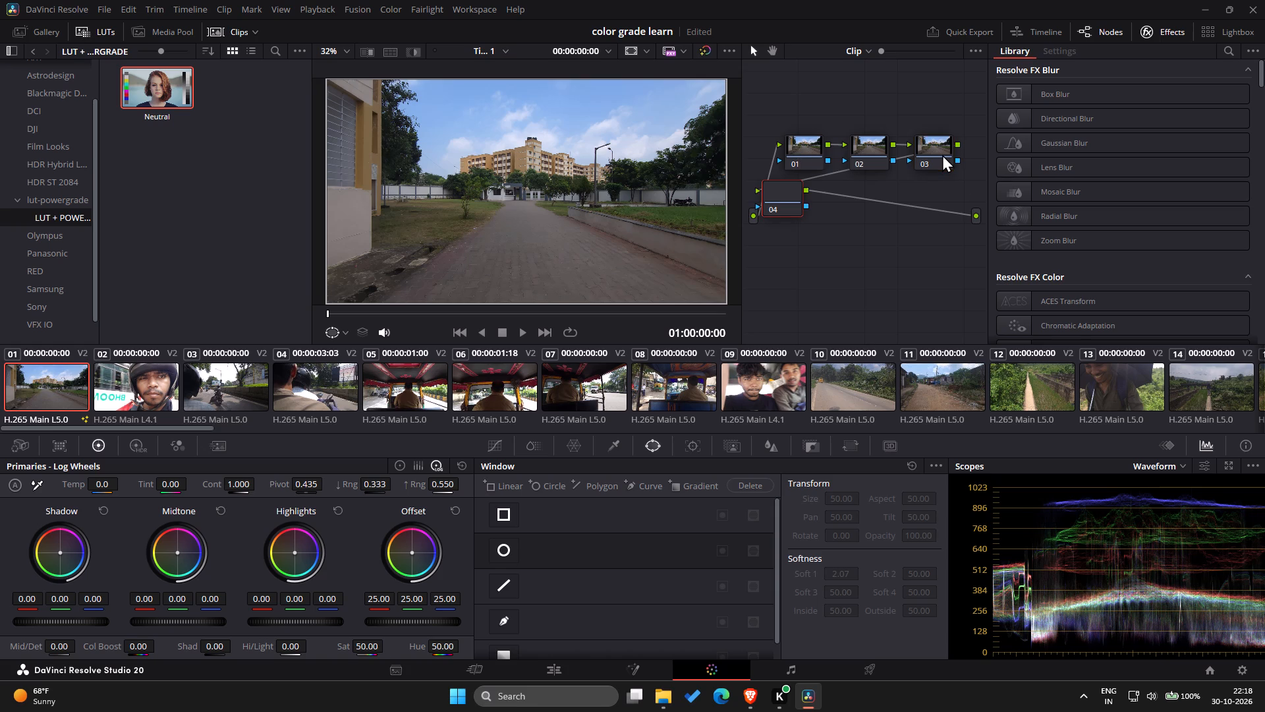
# Spread out the node graph, with 04 near the output, 03 raised, 02 lowered and 01 above the source input.
pyautogui.moveTo(775, 198); pyautogui.dragTo(955, 175)
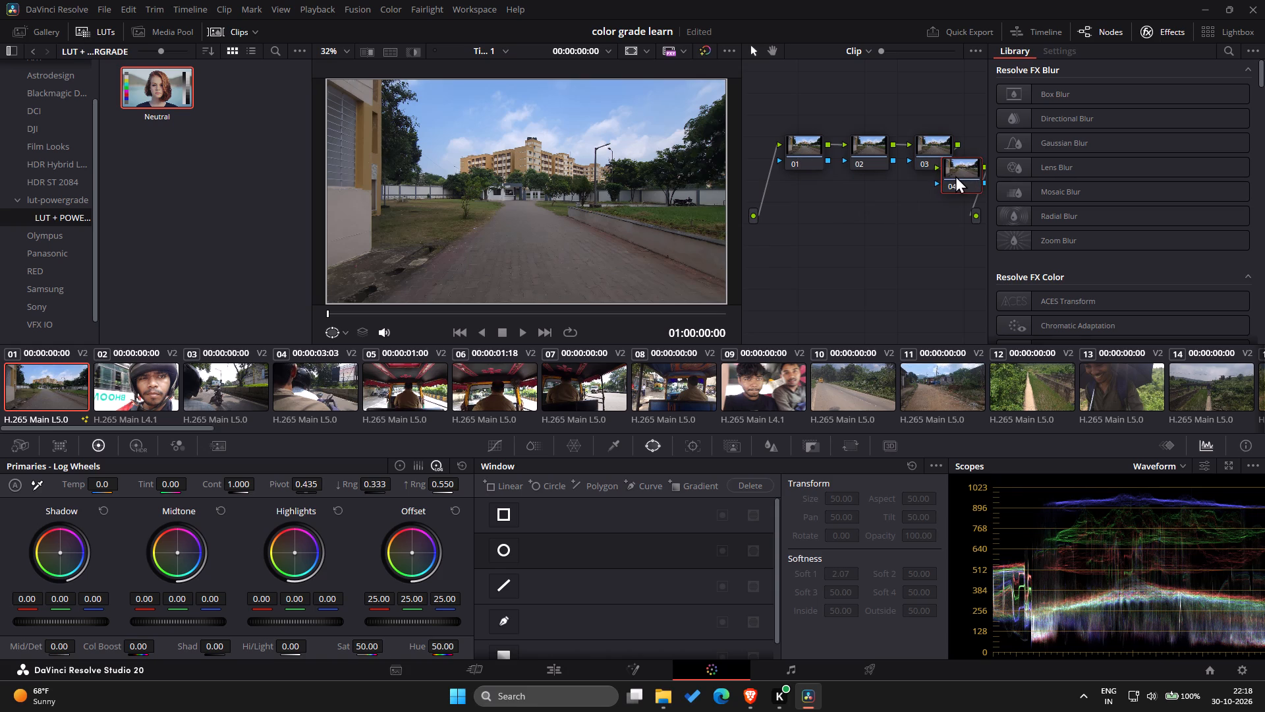
pyautogui.moveTo(955, 175); pyautogui.dragTo(970, 183)
pyautogui.moveTo(934, 151); pyautogui.dragTo(907, 113)
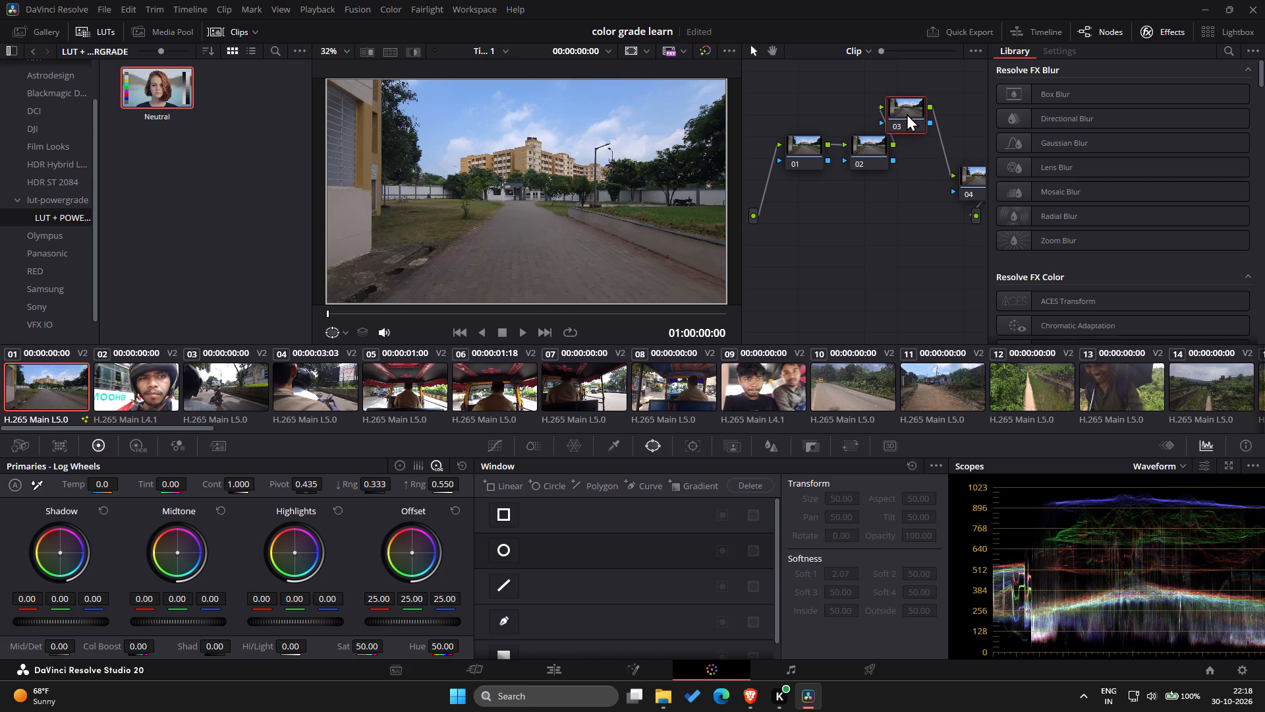
pyautogui.moveTo(878, 149); pyautogui.dragTo(873, 193)
pyautogui.moveTo(818, 152); pyautogui.dragTo(790, 121)
# Label node 01 "LUT NEUTRAL".
pyautogui.click(778, 110)
pyautogui.rightClick(778, 110)
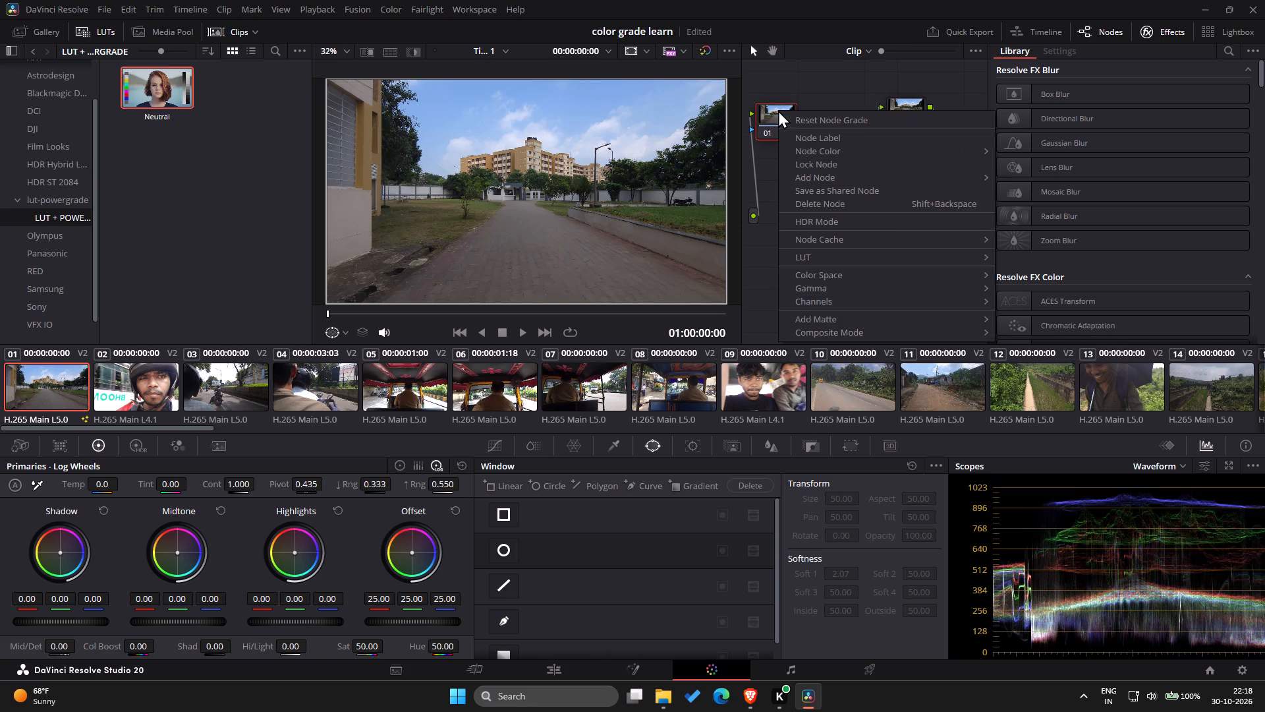
pyautogui.click(818, 135)
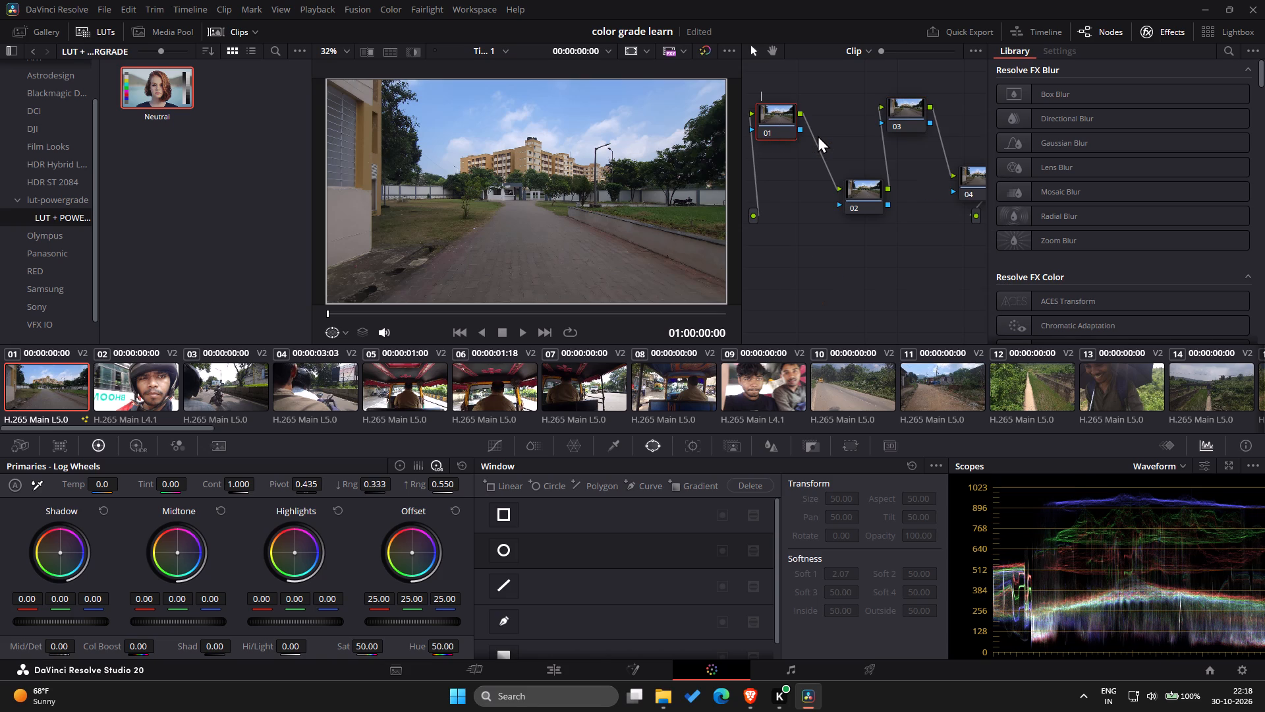
pyautogui.write('LUT N')
pyautogui.write('EUTRA')
pyautogui.press('l')
# Label node 02 "EXP".
pyautogui.click(866, 188)
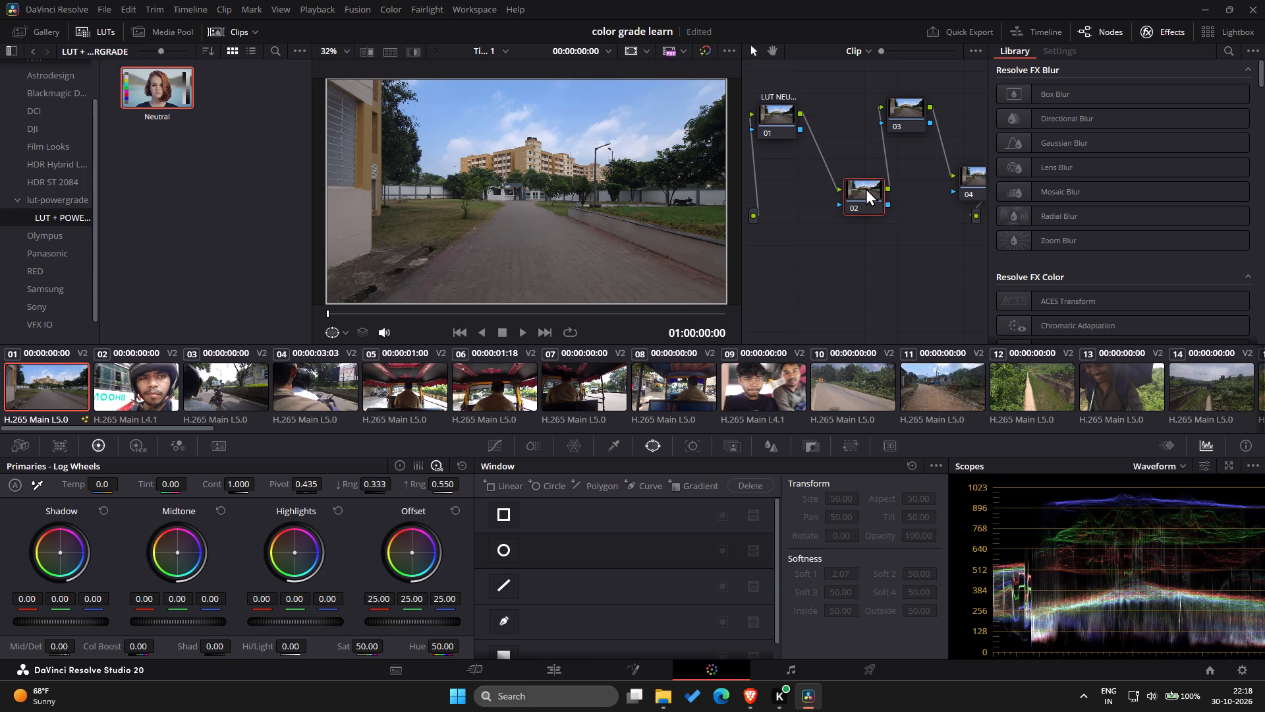
pyautogui.rightClick(866, 188)
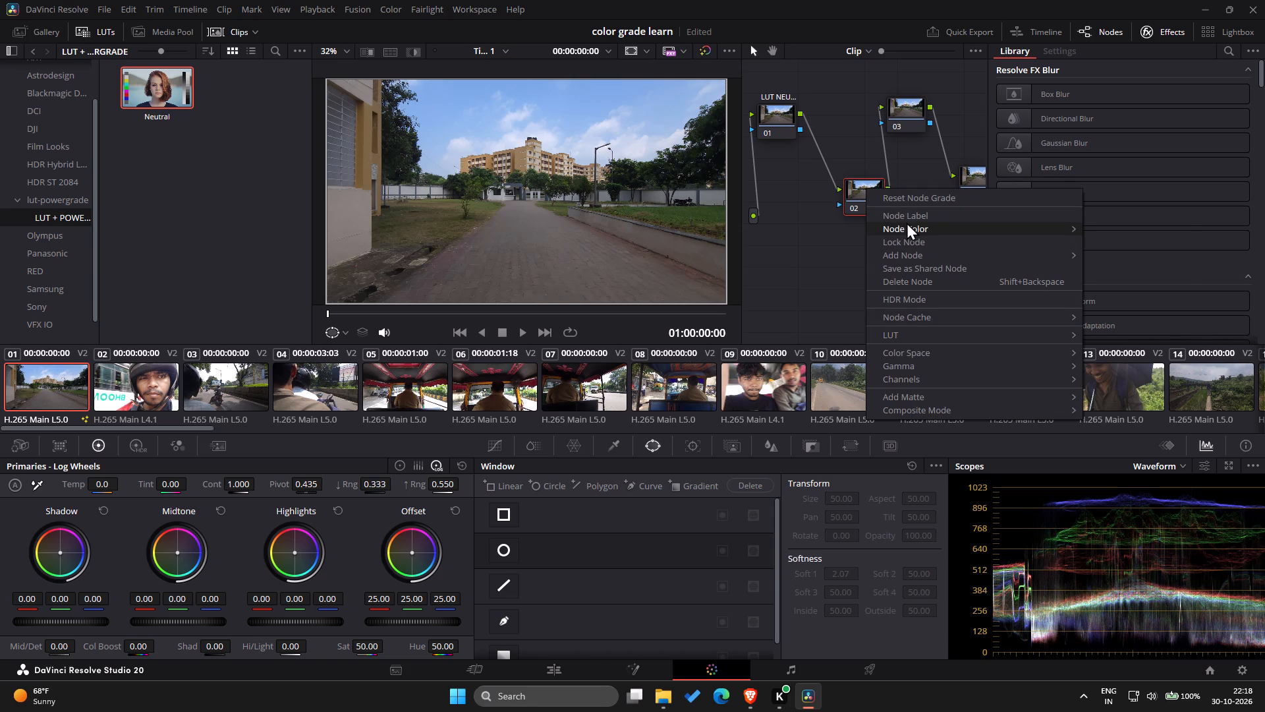
pyautogui.click(907, 217)
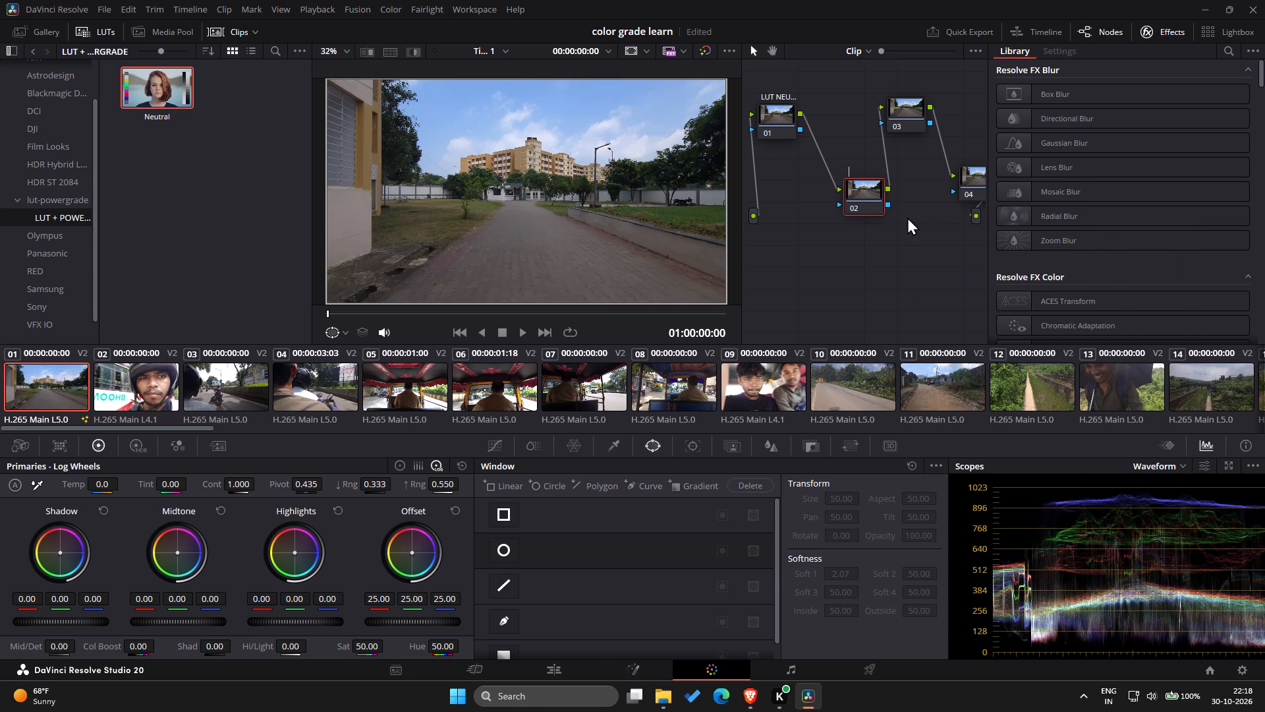
pyautogui.write('EXP')
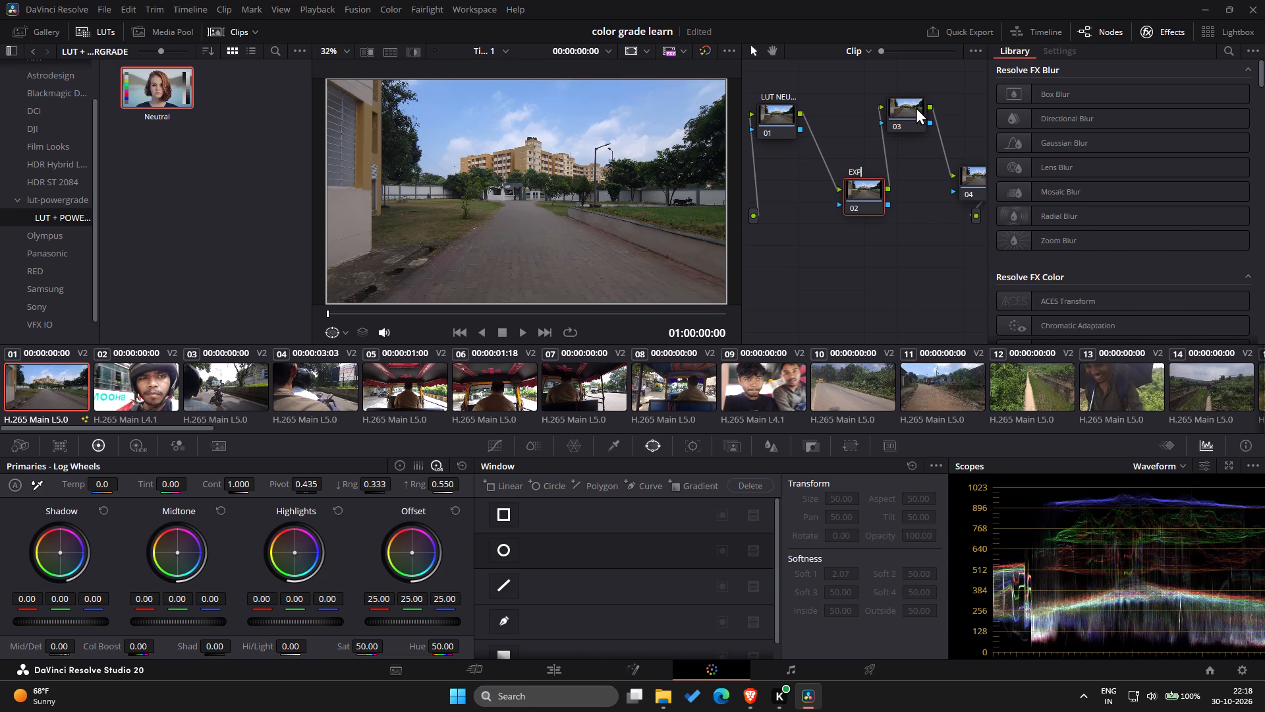
# Label node 03 "CONT".
pyautogui.click(913, 104)
pyautogui.rightClick(893, 113)
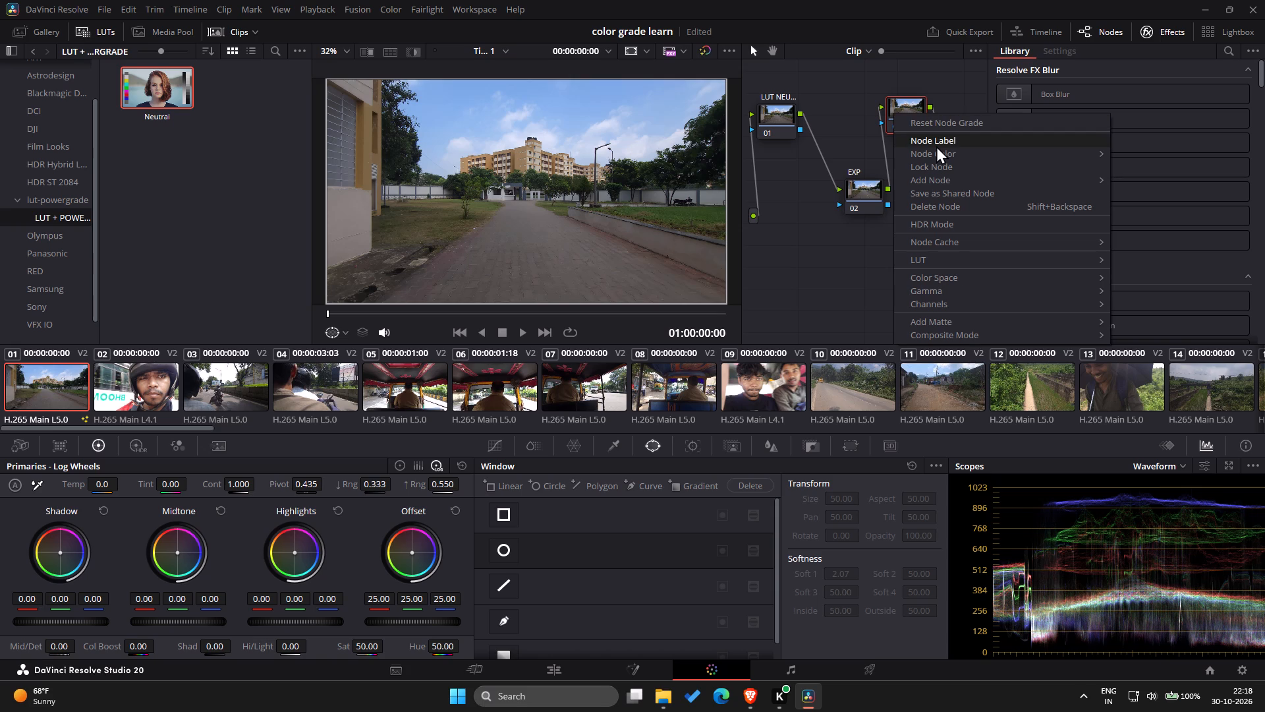
pyautogui.click(936, 146)
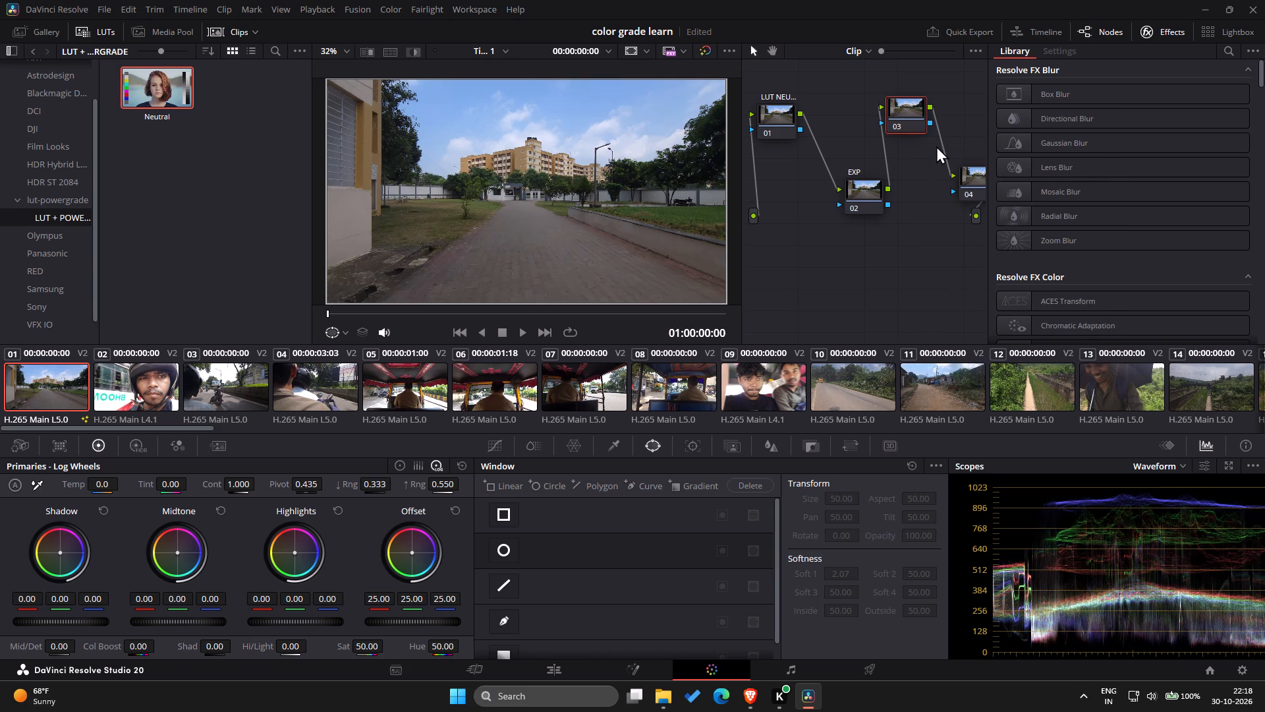
pyautogui.press('o')
pyautogui.press('BackSpace')
pyautogui.write('CONT')
# Move node 04 away from the output so that it sits fully inside the node graph, just below node 03.
pyautogui.moveTo(973, 171); pyautogui.dragTo(939, 172)
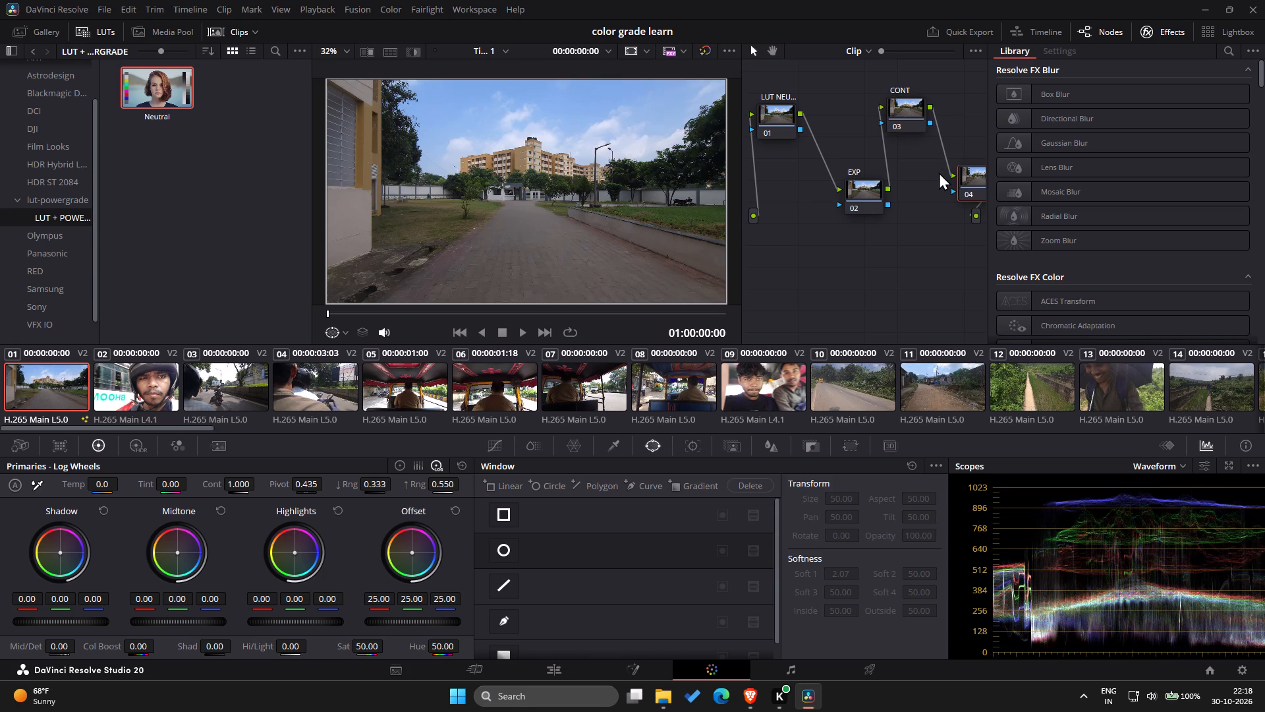
pyautogui.moveTo(939, 172); pyautogui.dragTo(962, 173)
pyautogui.moveTo(962, 173); pyautogui.dragTo(926, 175)
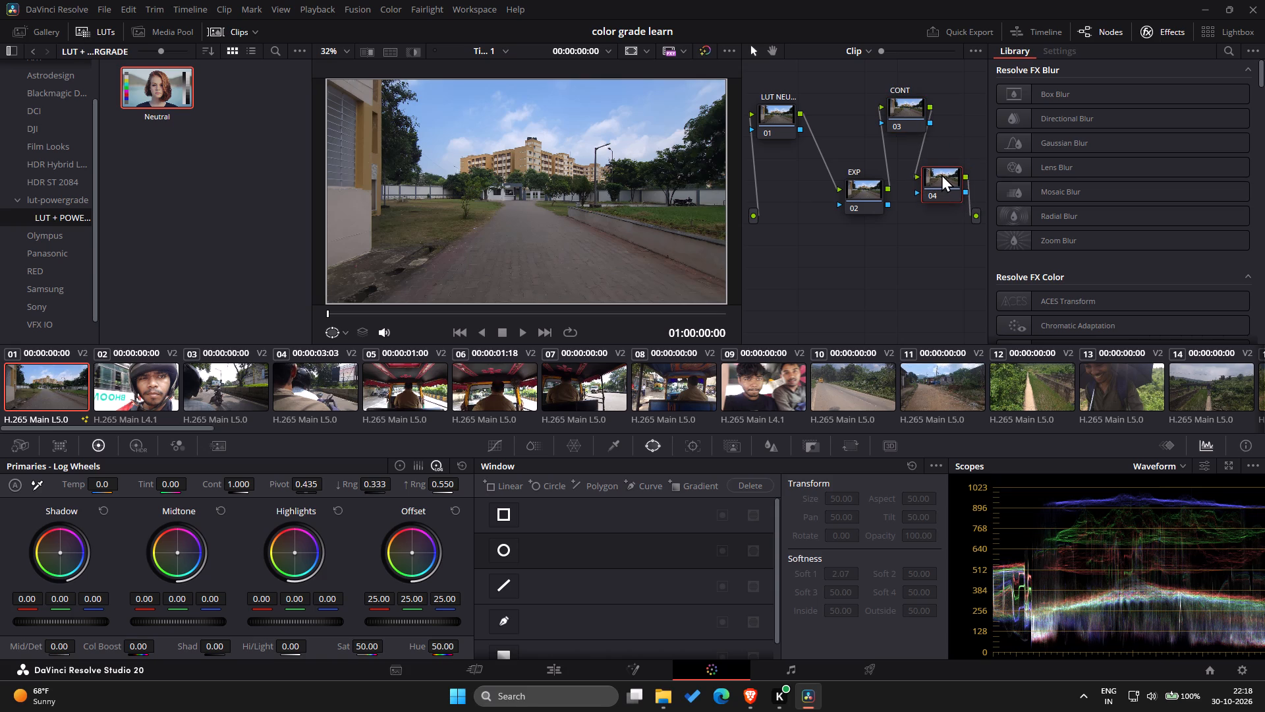
# Label node 04 "SAT".
pyautogui.click(942, 174)
pyautogui.rightClick(942, 174)
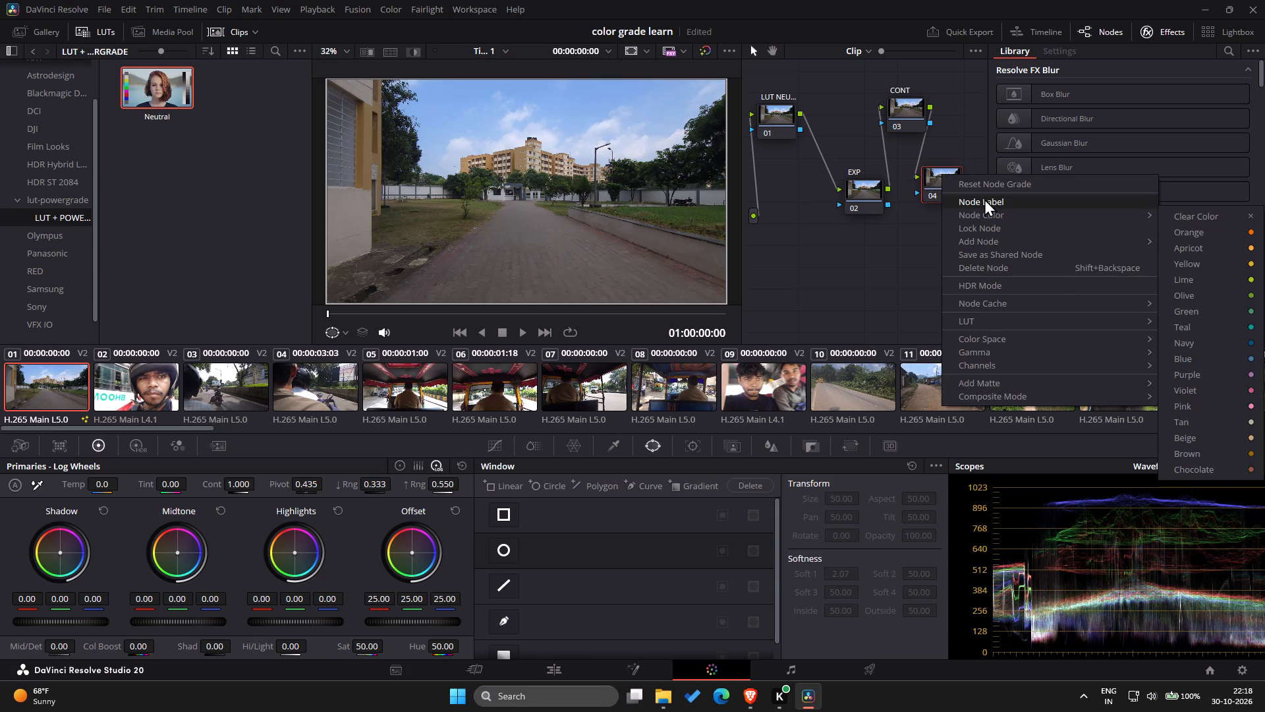
pyautogui.click(984, 198)
pyautogui.write('SAT')
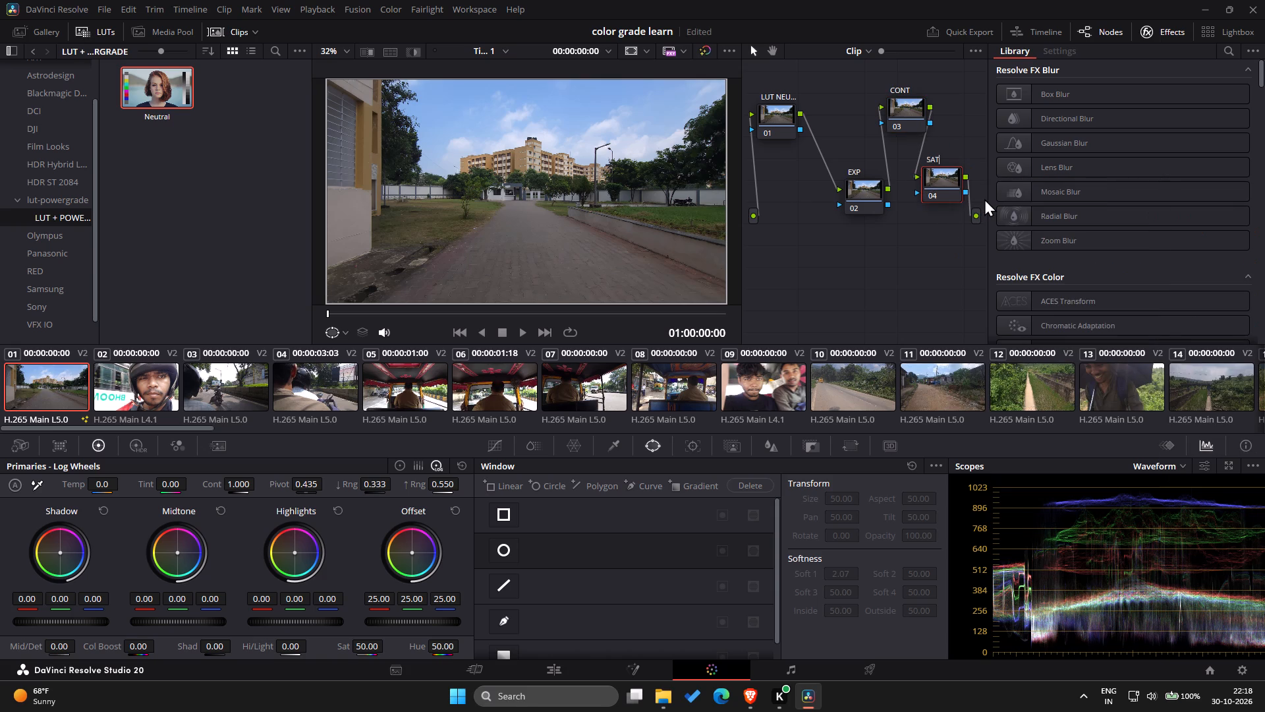
pyautogui.press('Return')
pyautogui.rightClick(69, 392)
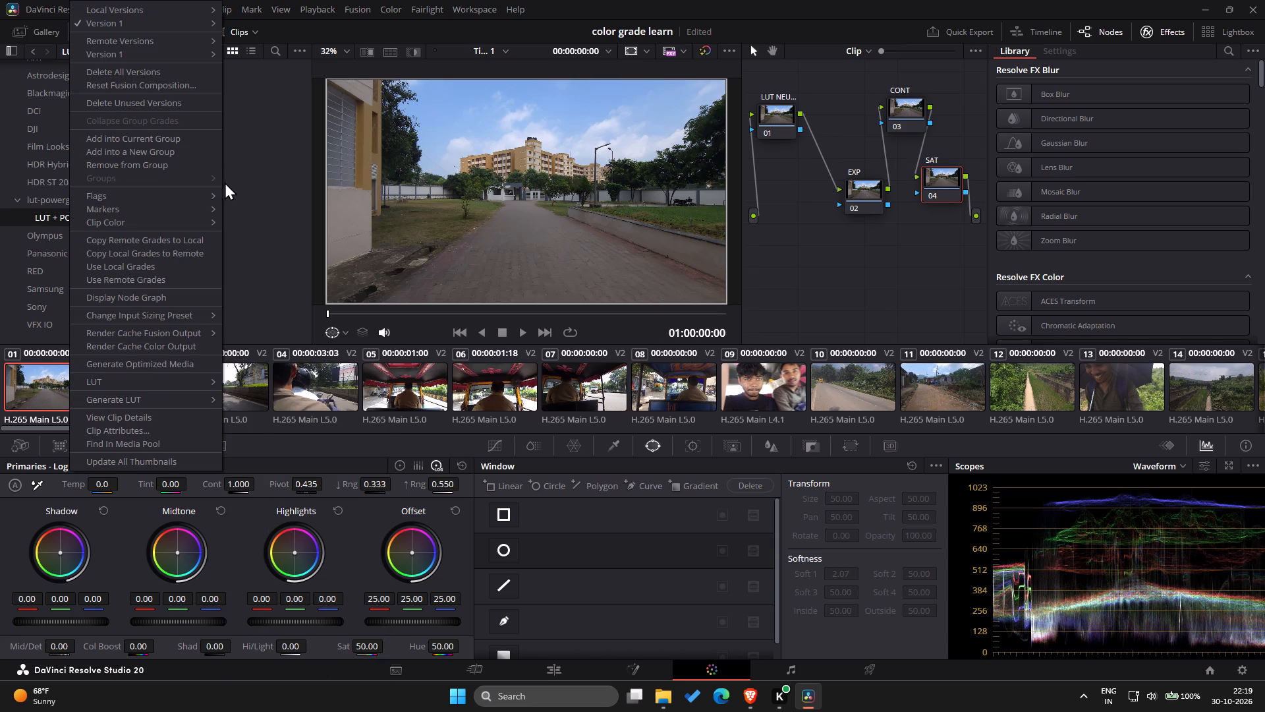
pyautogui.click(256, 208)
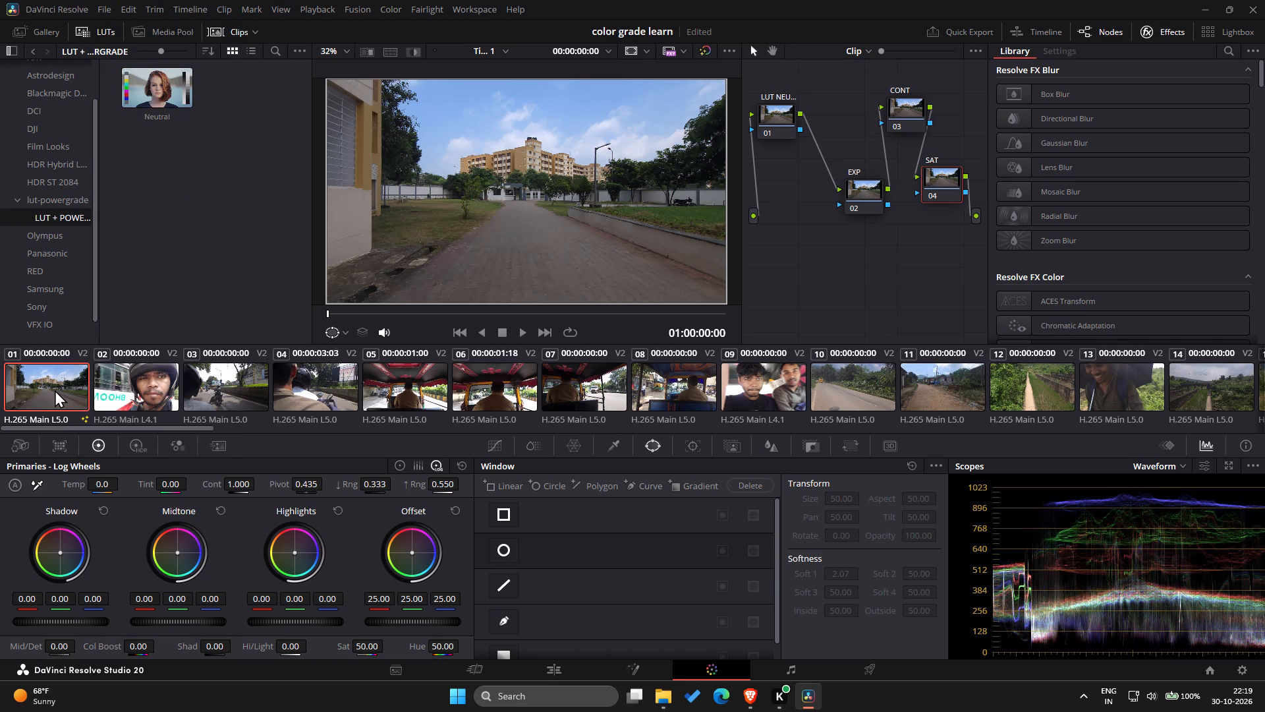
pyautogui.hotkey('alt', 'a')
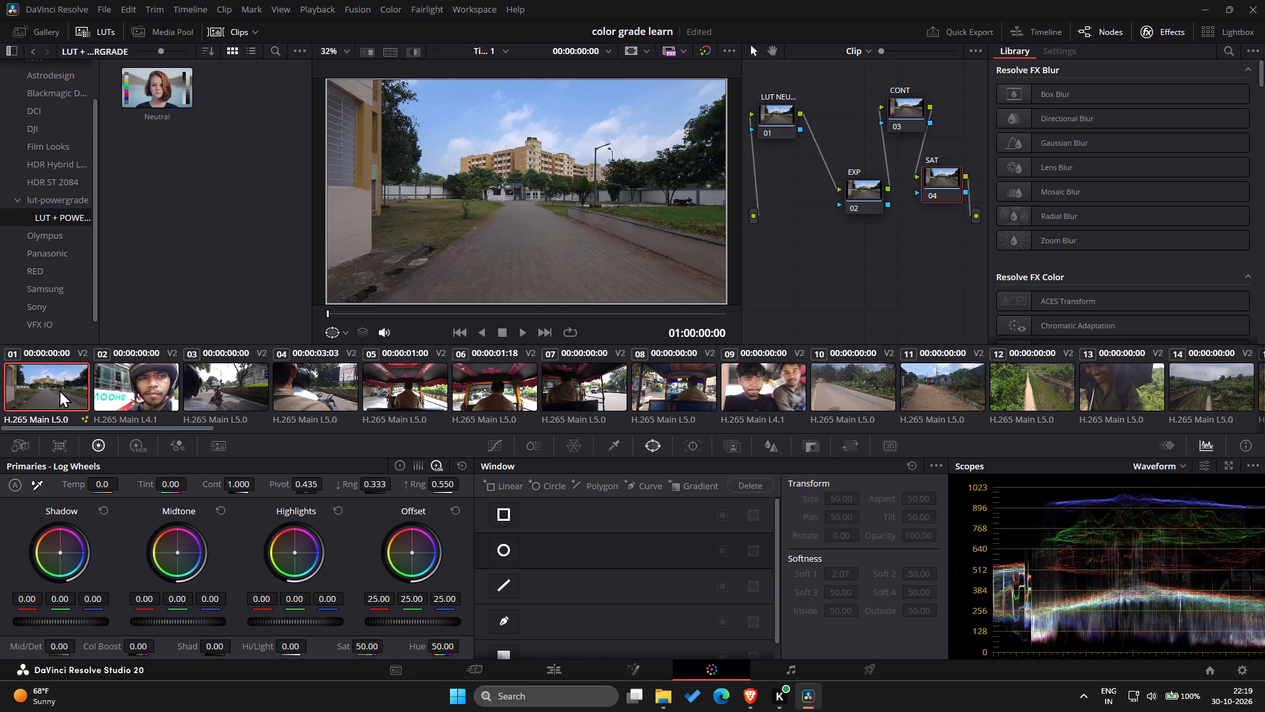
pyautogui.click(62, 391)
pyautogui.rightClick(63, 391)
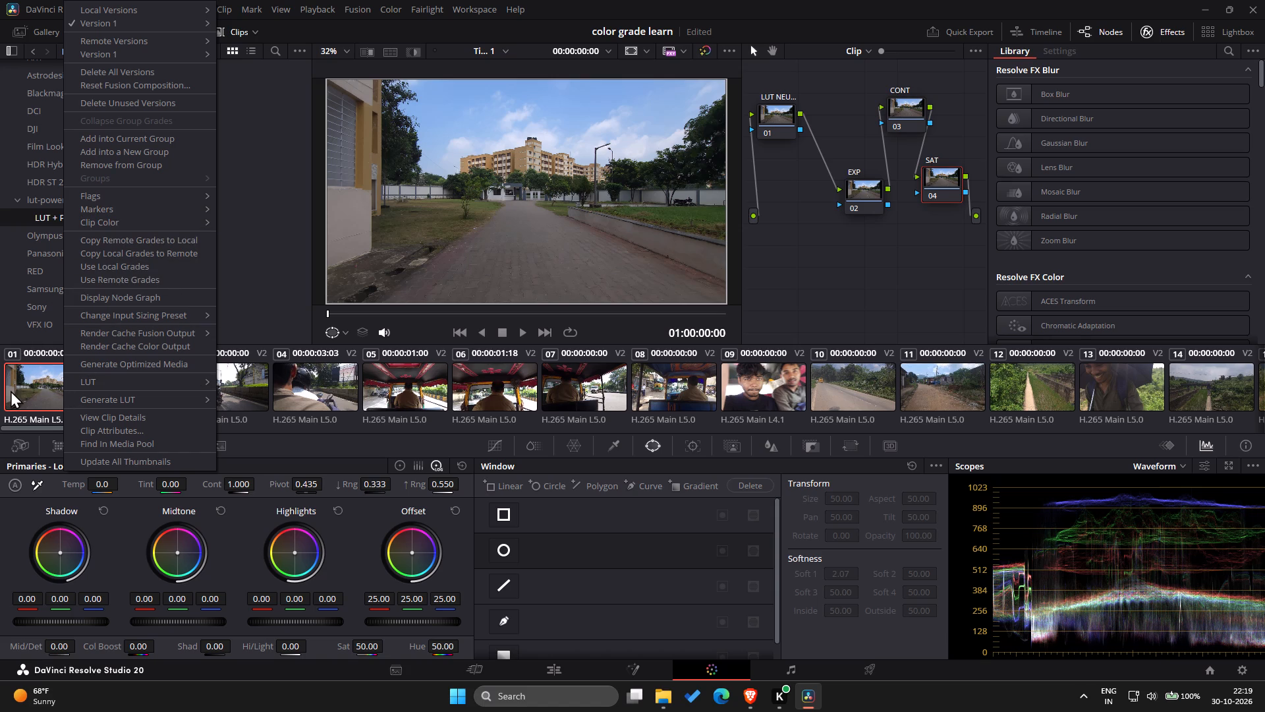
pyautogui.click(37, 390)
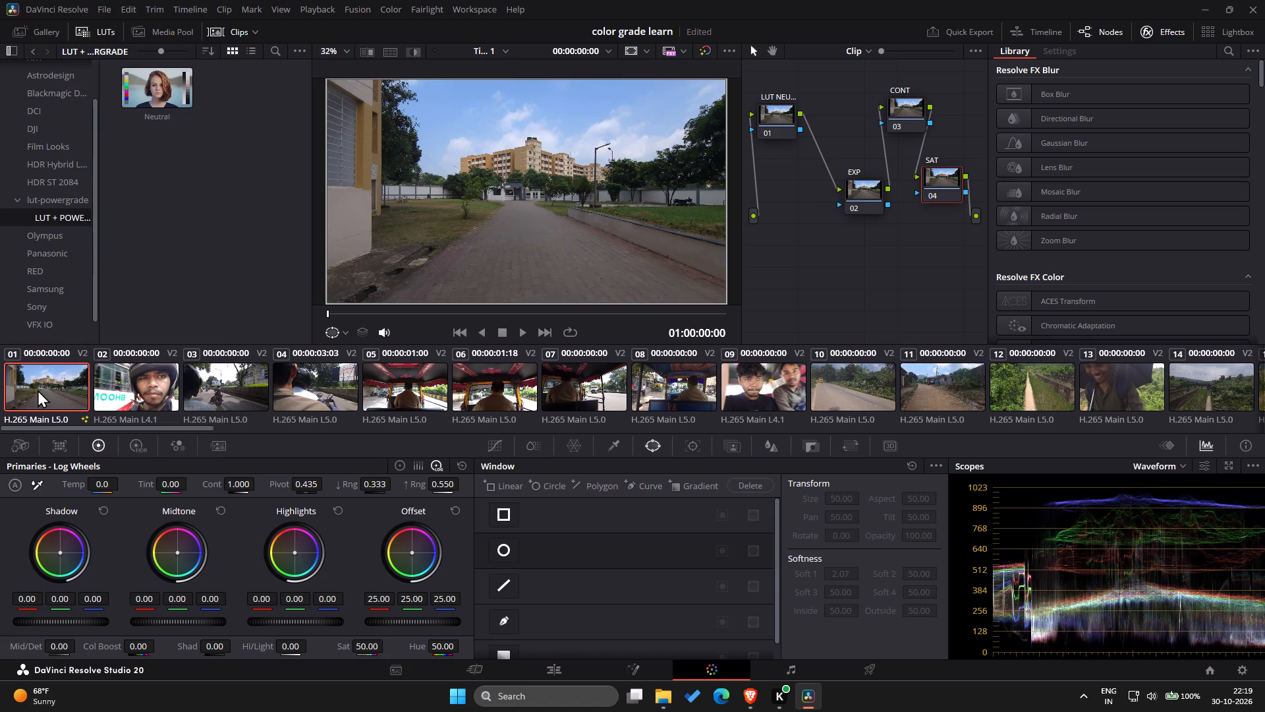
# Save the project.
pyautogui.hotkey('ctrl', 's')
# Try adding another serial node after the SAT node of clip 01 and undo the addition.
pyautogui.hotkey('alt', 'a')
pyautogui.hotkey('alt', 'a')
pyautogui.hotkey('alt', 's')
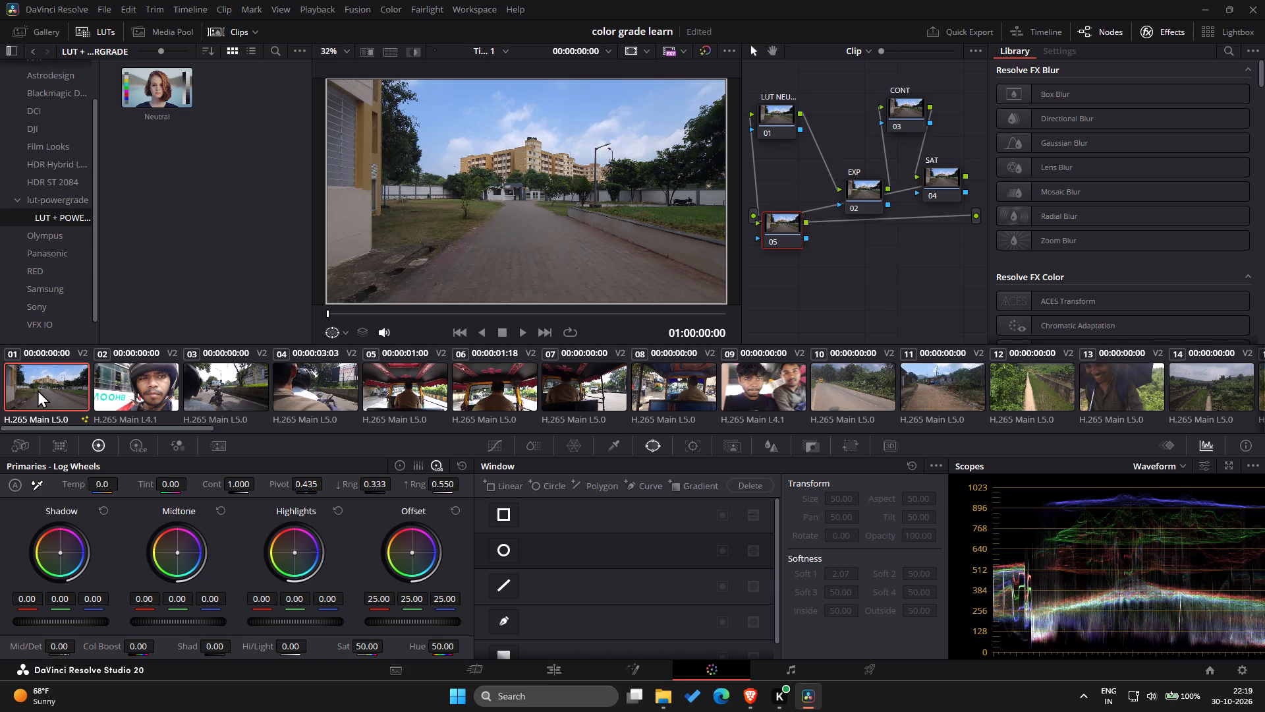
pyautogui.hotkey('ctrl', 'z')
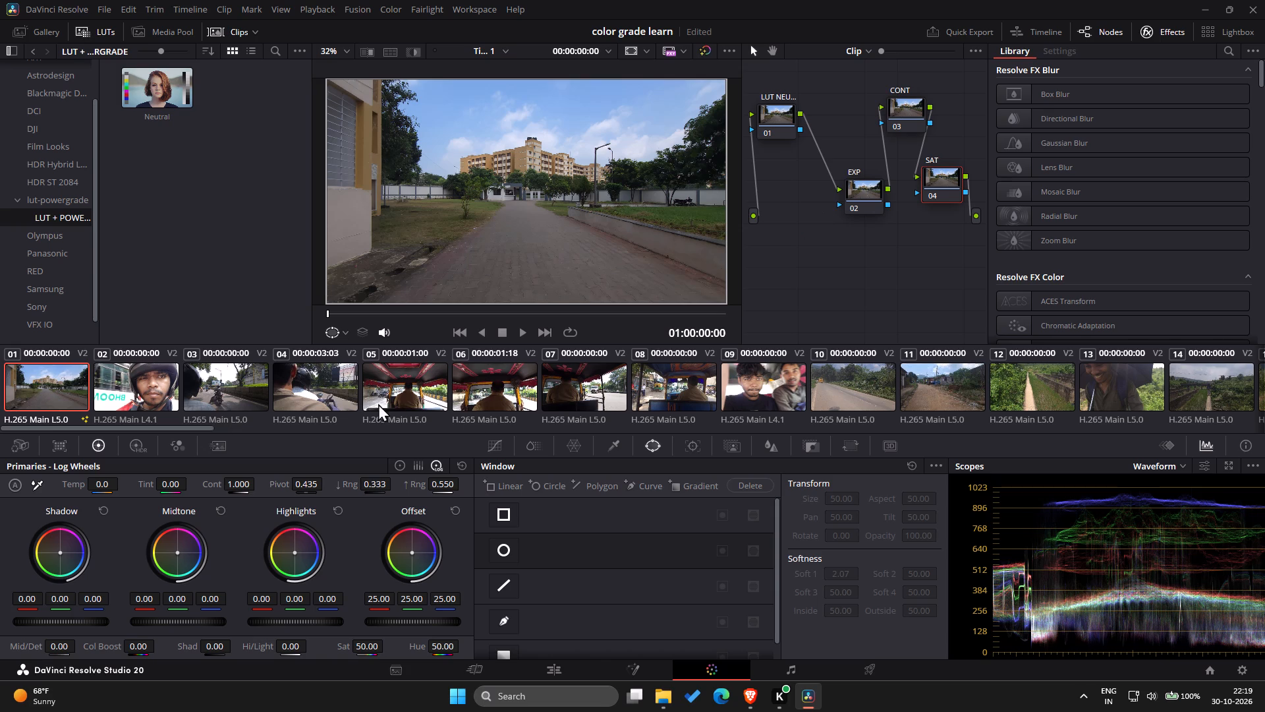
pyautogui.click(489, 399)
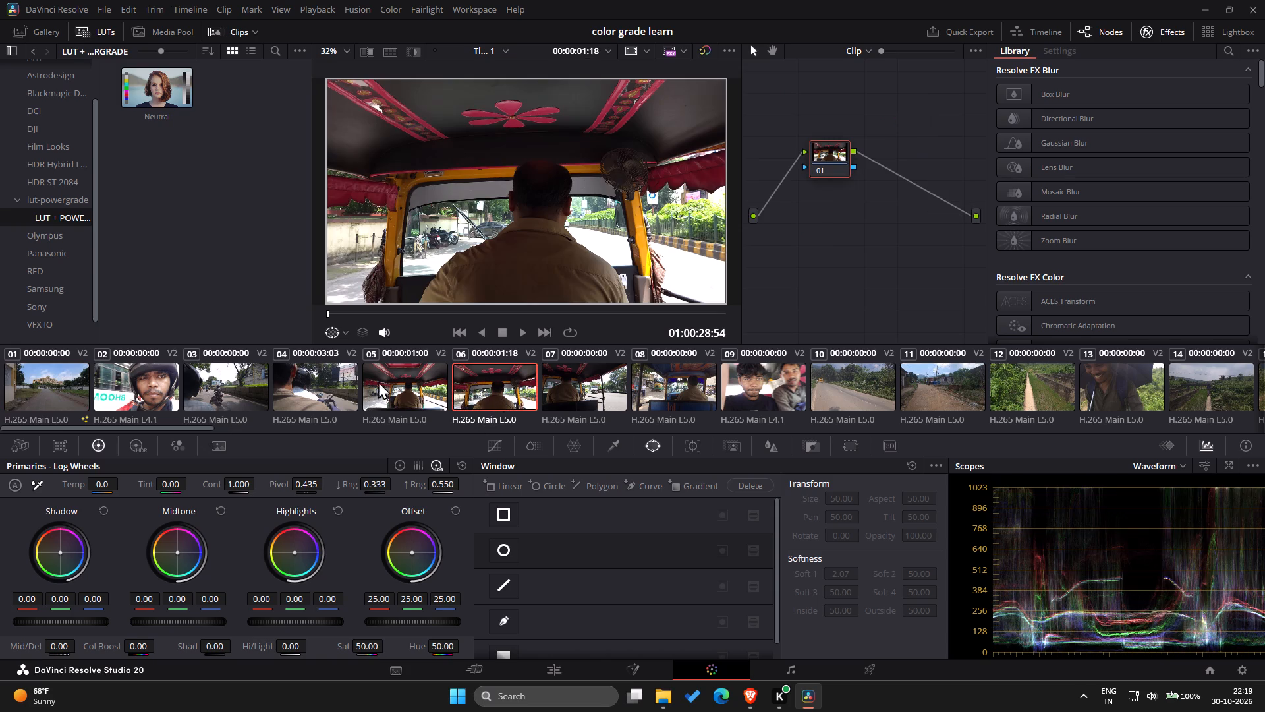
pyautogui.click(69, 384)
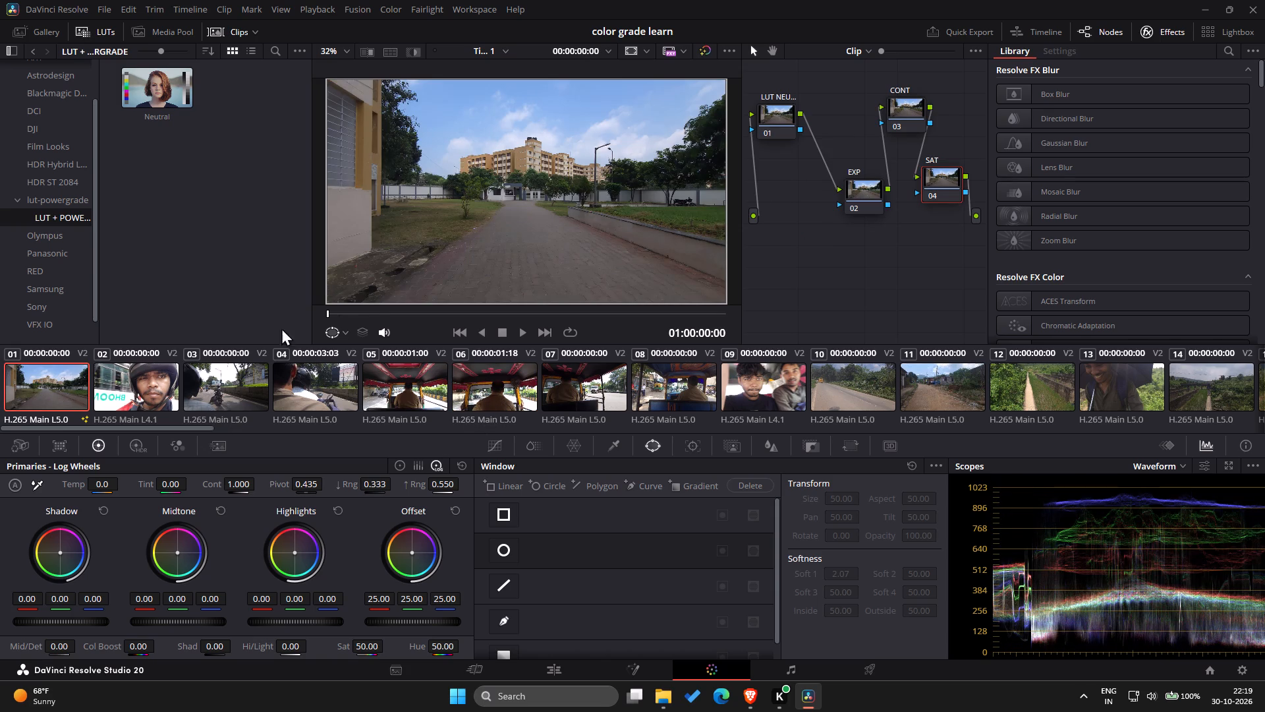
# Even out the node graph by moving EXP closer to LUT NEUTRAL and aligning CONT level with LUT NEUTRAL.
pyautogui.moveTo(866, 195); pyautogui.dragTo(835, 192)
pyautogui.moveTo(907, 118); pyautogui.dragTo(888, 121)
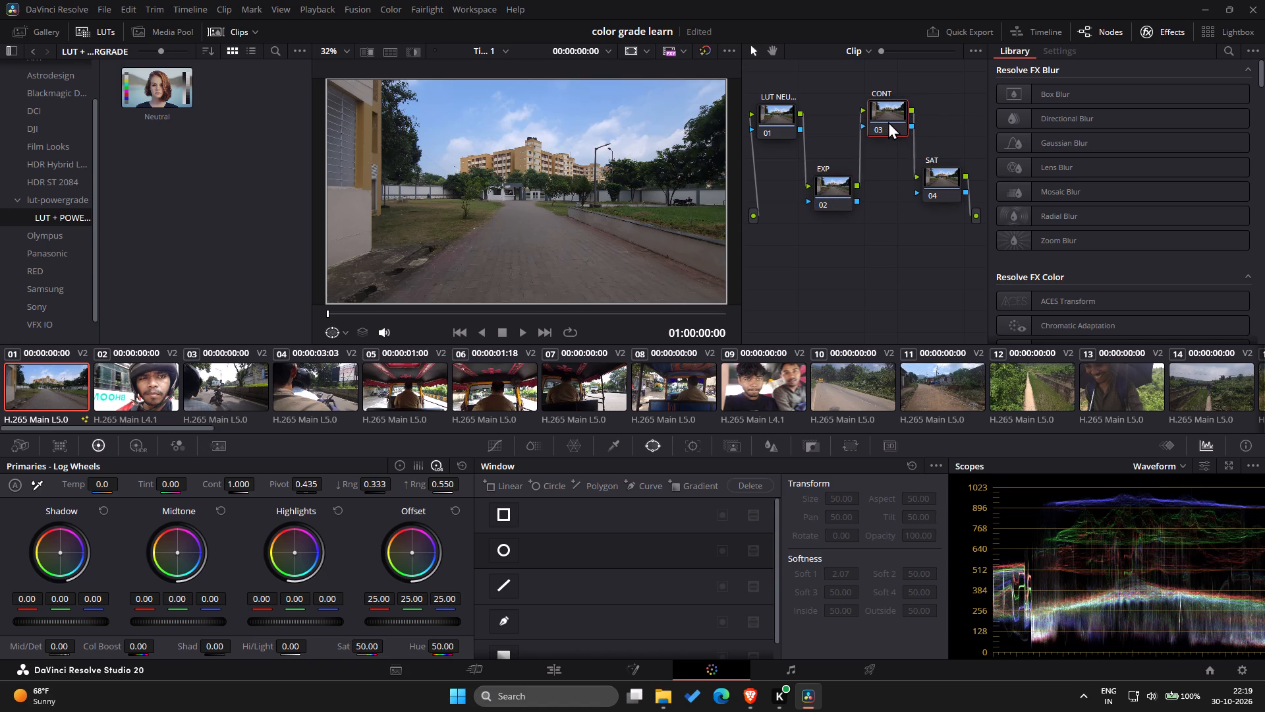
pyautogui.moveTo(888, 121); pyautogui.dragTo(883, 124)
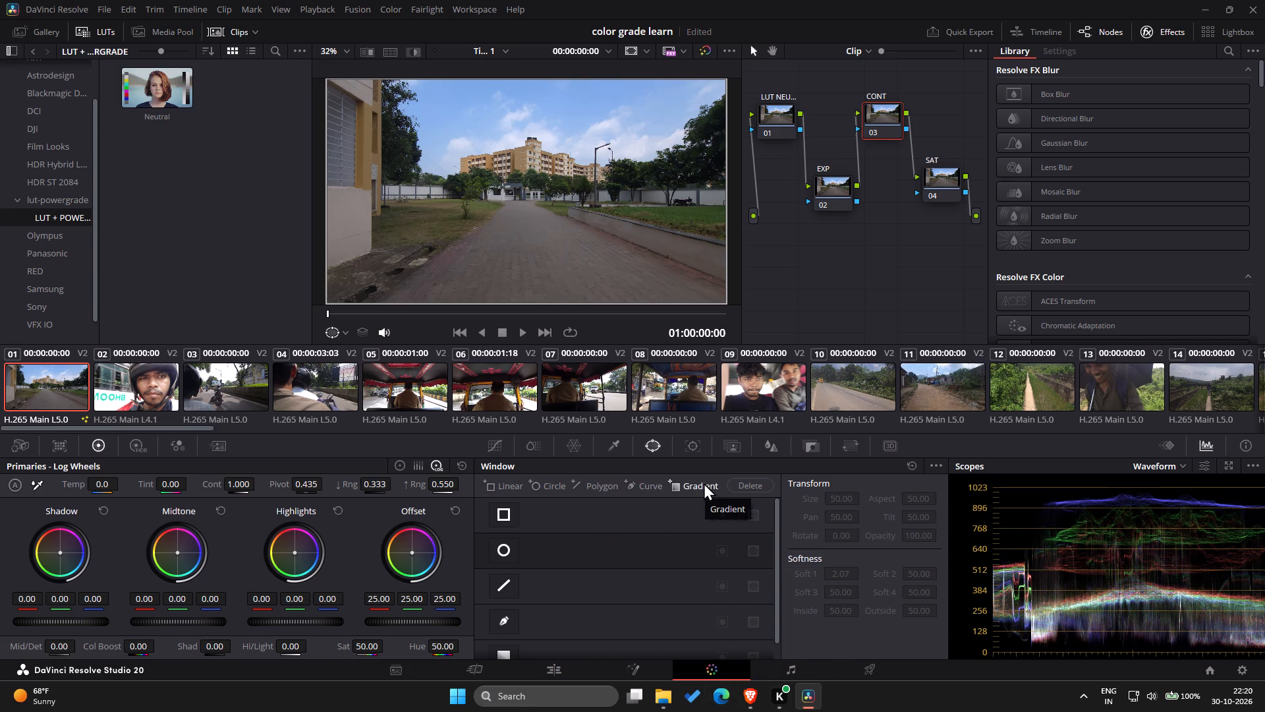
# Look through the node editor options and the timeline-level node graph, returning to the clip-level graph.
pyautogui.click(974, 47)
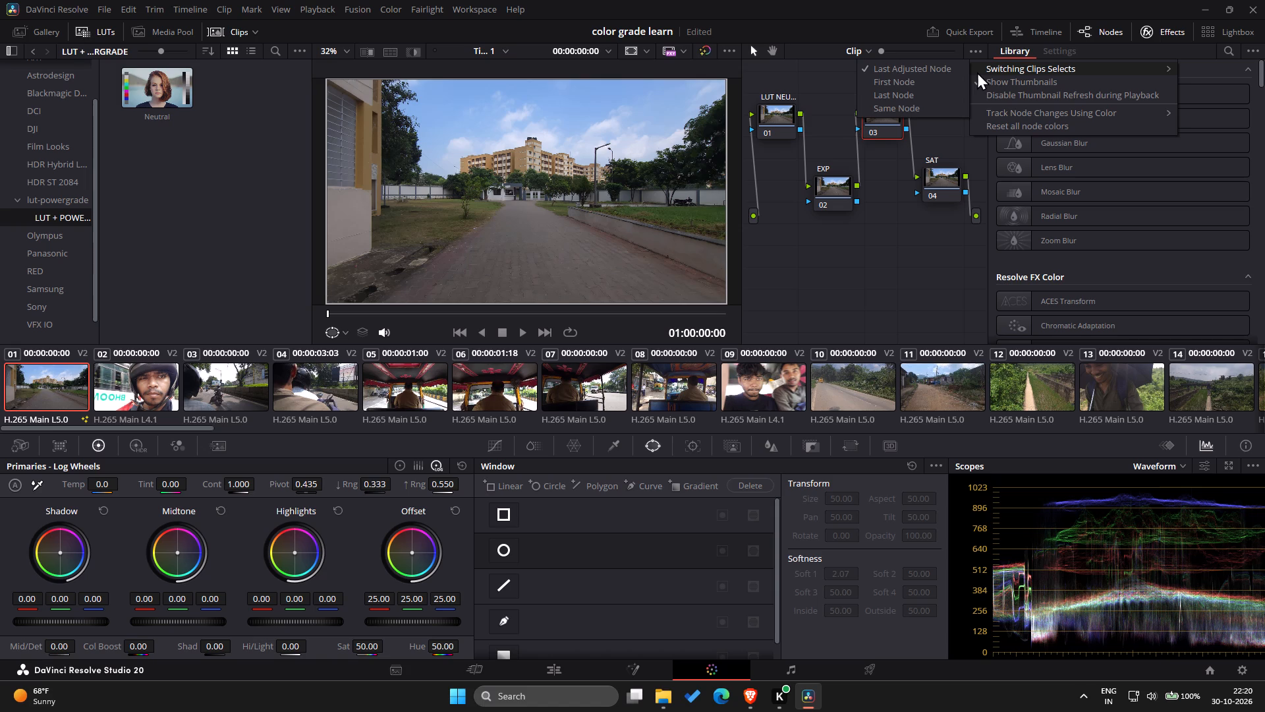
pyautogui.click(975, 71)
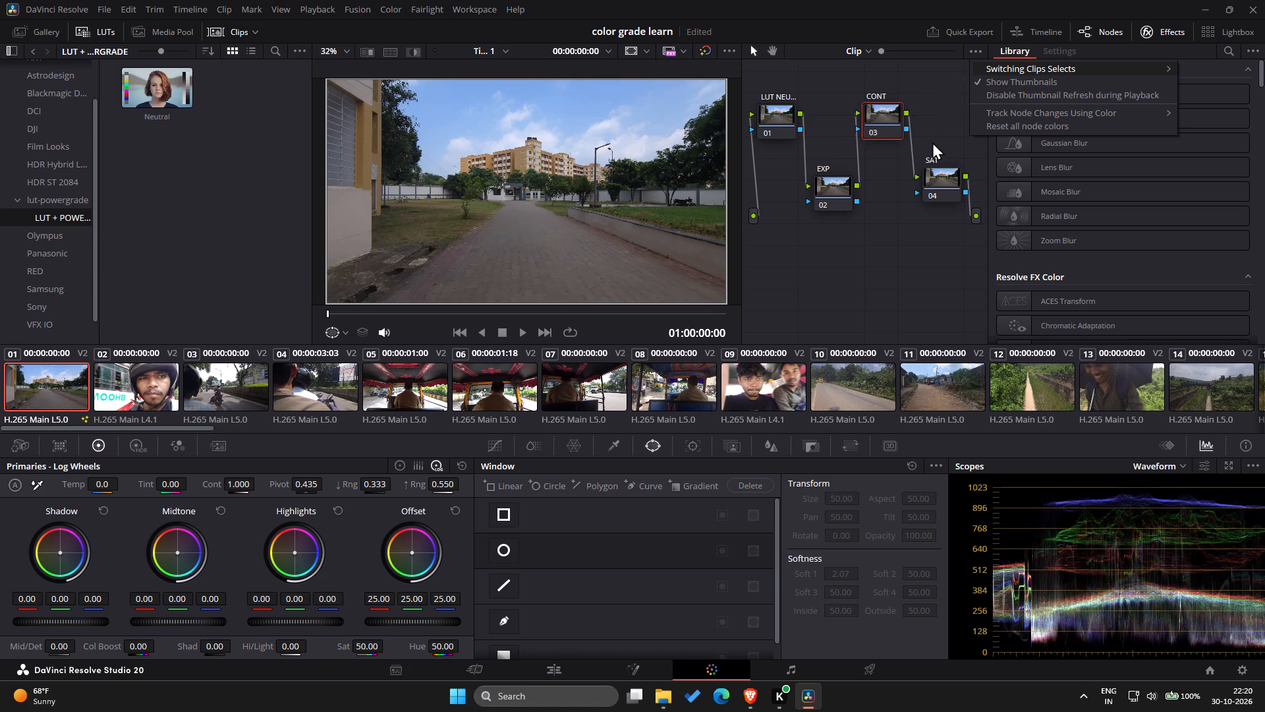
pyautogui.click(938, 136)
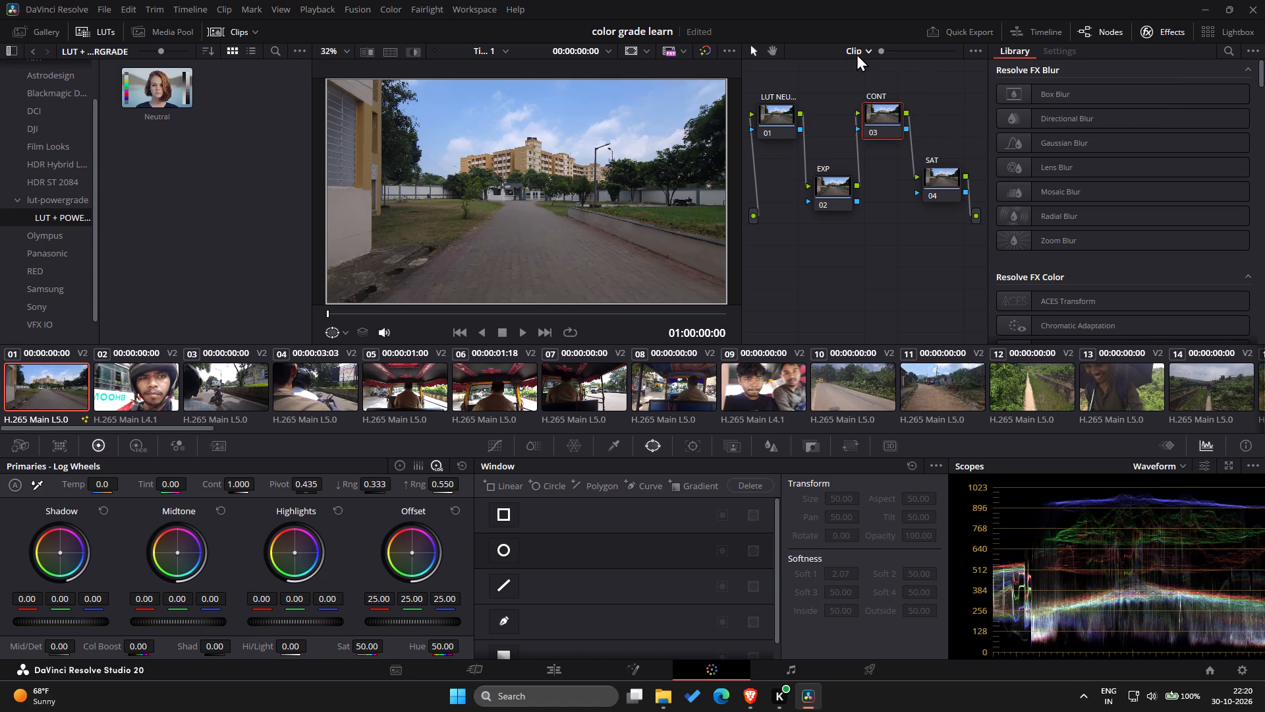
pyautogui.click(857, 53)
pyautogui.click(871, 80)
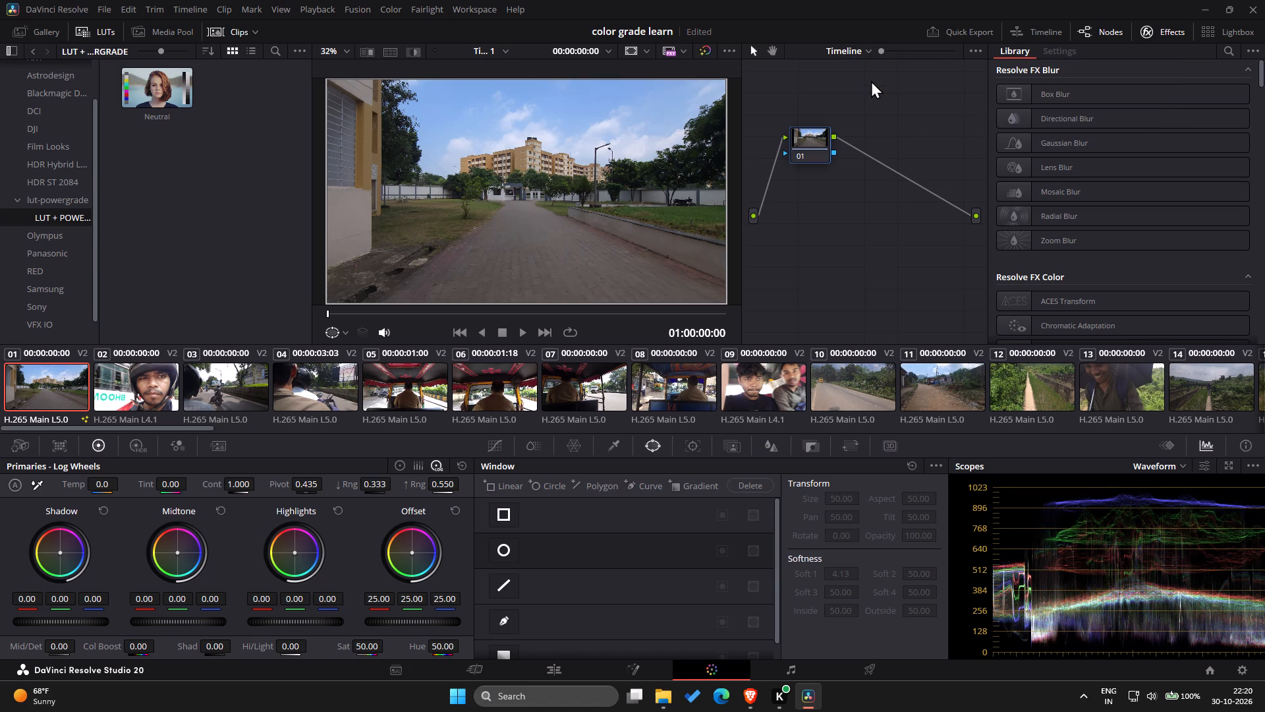
pyautogui.click(863, 50)
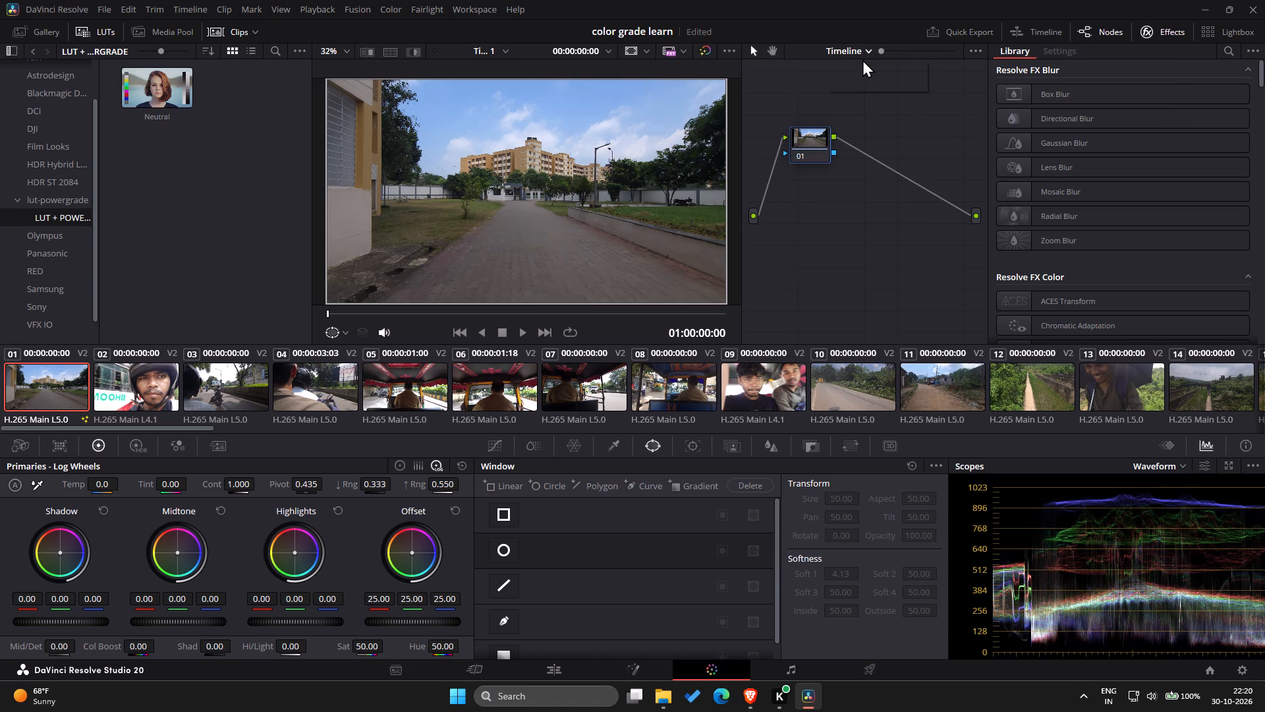
pyautogui.click(862, 59)
pyautogui.click(862, 63)
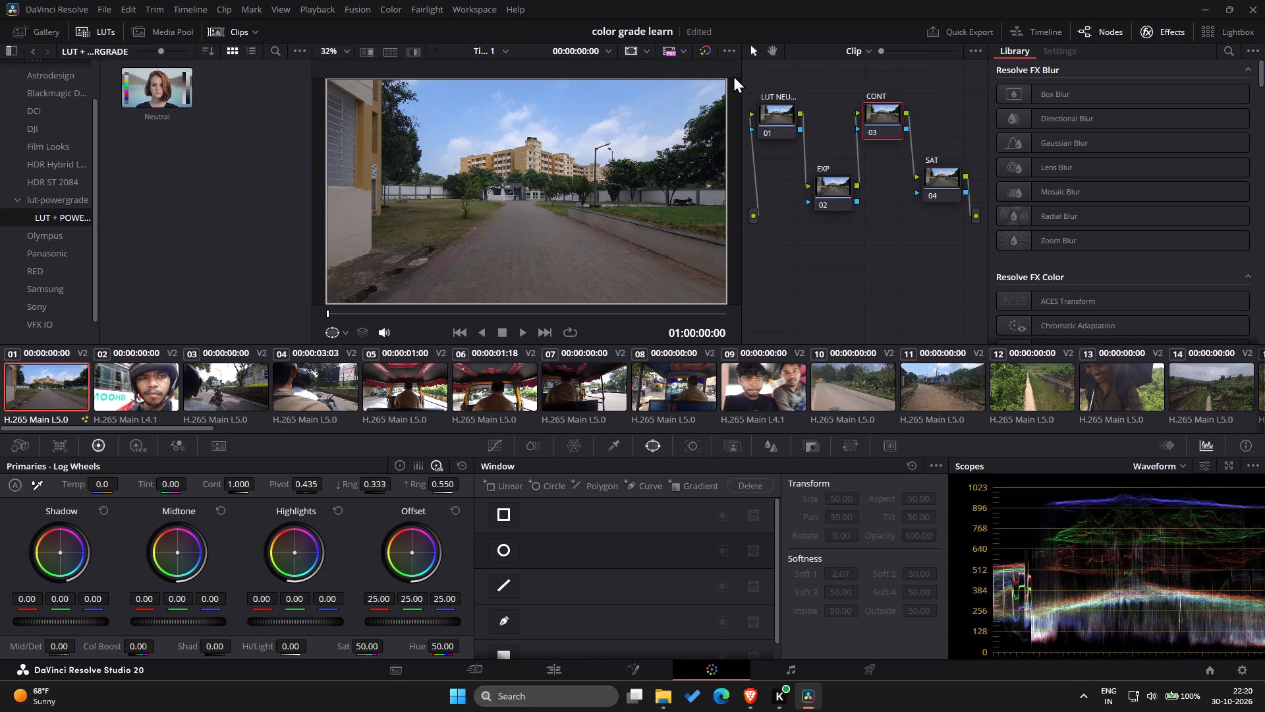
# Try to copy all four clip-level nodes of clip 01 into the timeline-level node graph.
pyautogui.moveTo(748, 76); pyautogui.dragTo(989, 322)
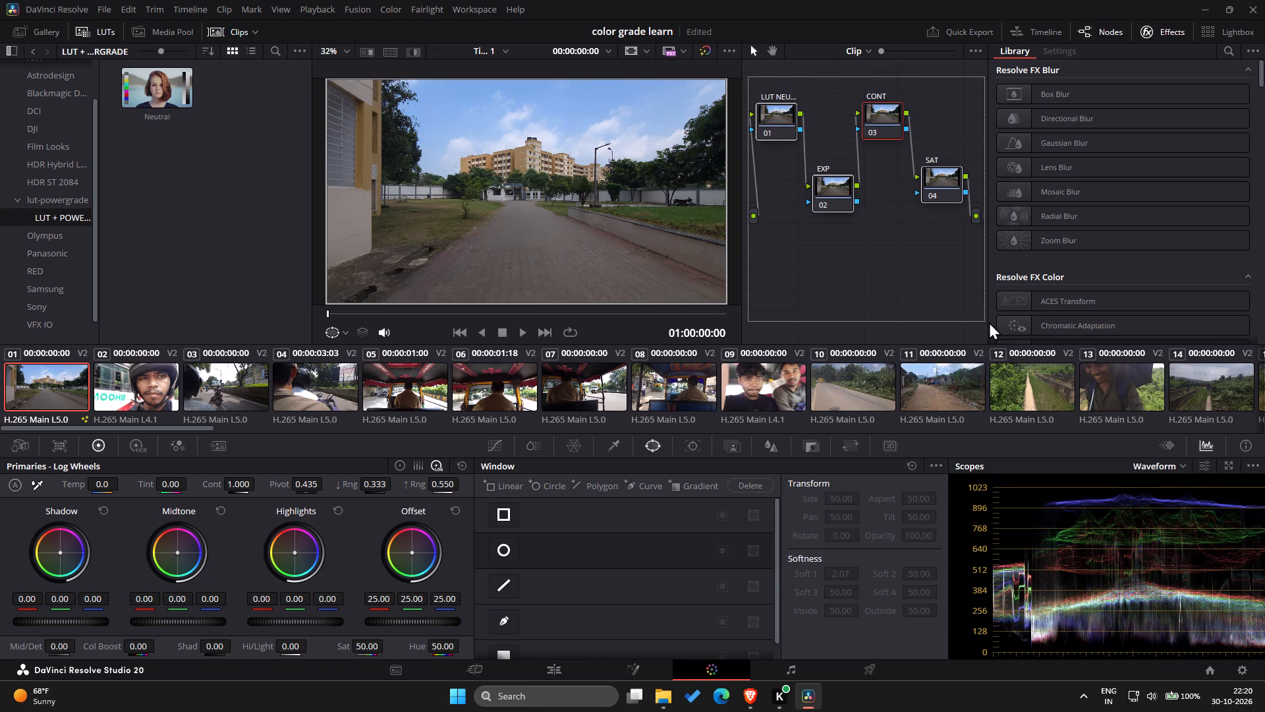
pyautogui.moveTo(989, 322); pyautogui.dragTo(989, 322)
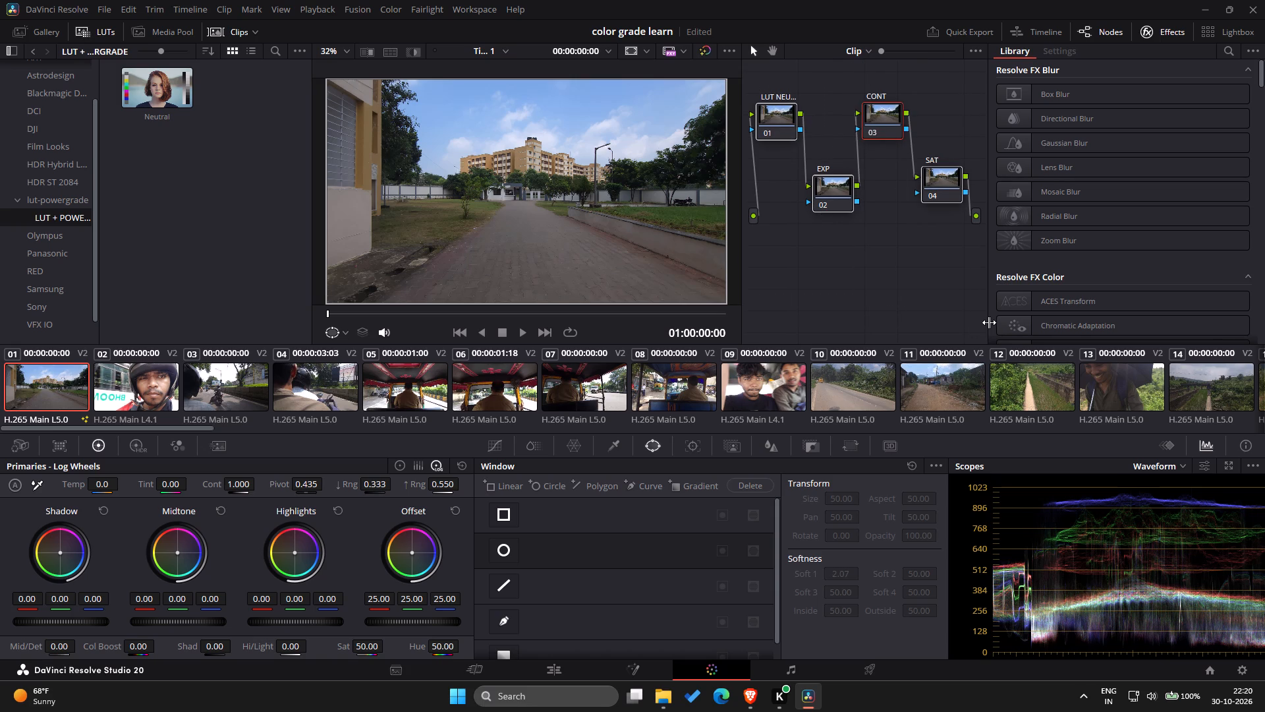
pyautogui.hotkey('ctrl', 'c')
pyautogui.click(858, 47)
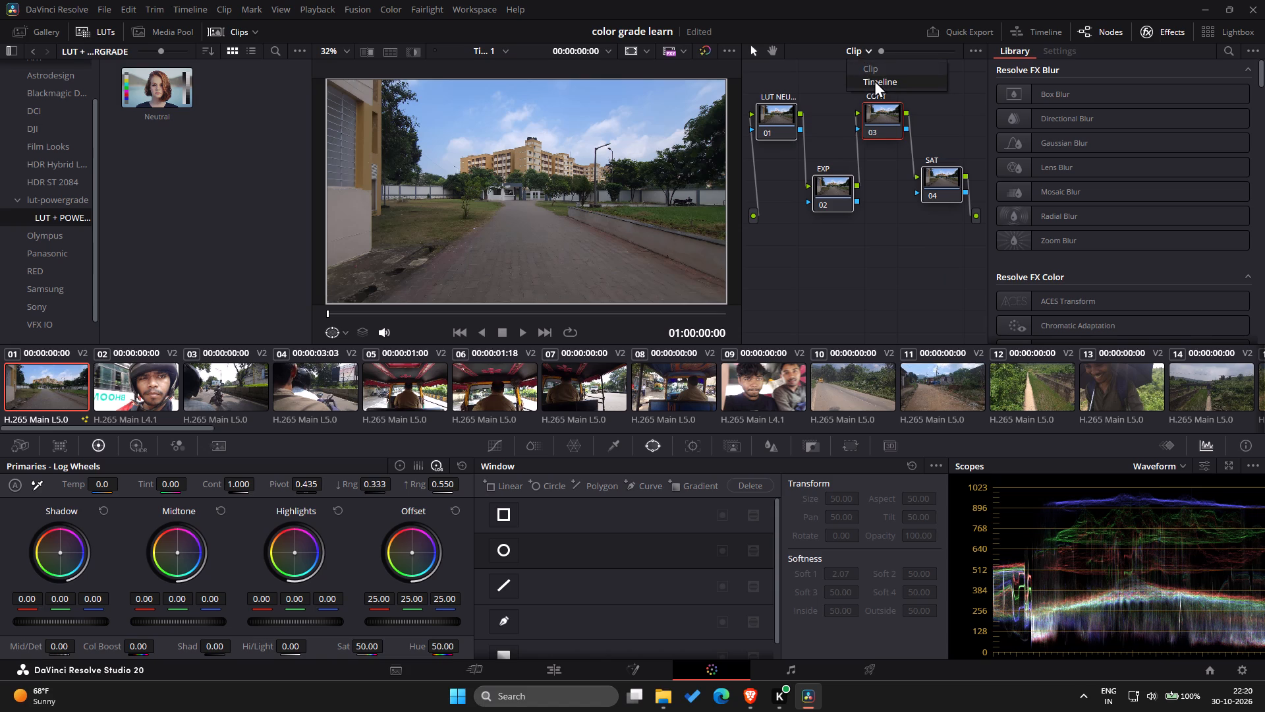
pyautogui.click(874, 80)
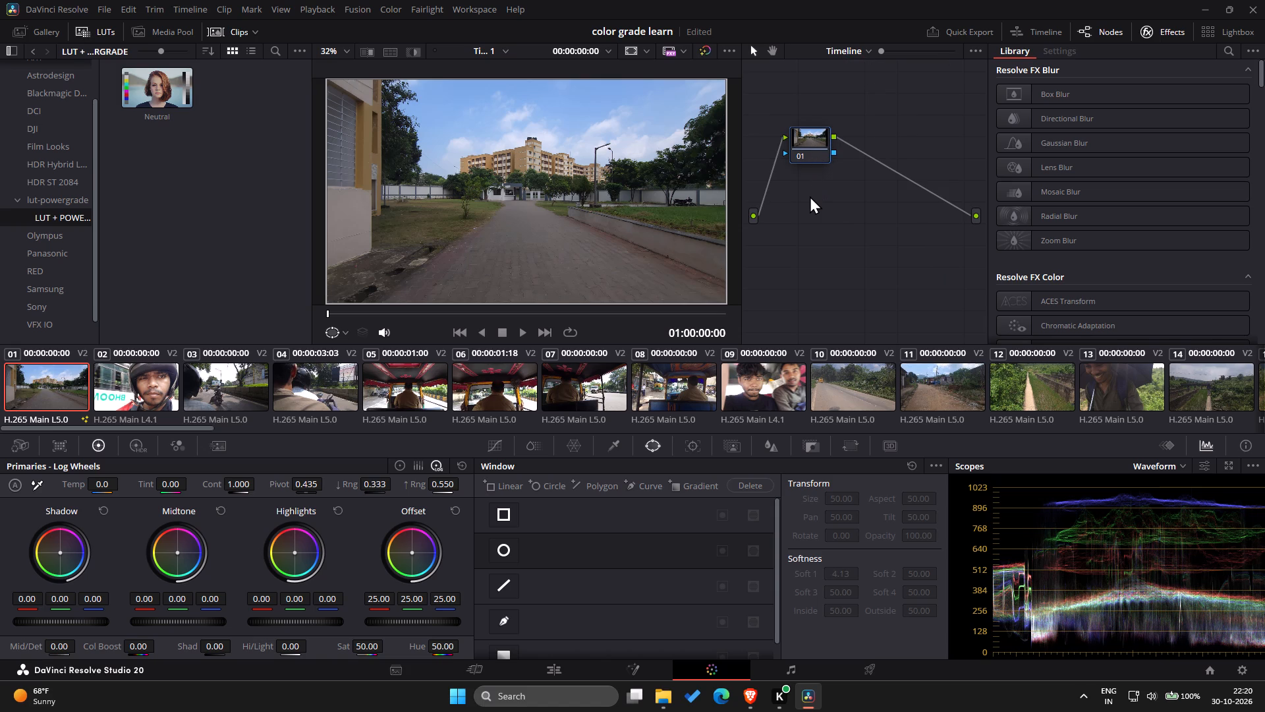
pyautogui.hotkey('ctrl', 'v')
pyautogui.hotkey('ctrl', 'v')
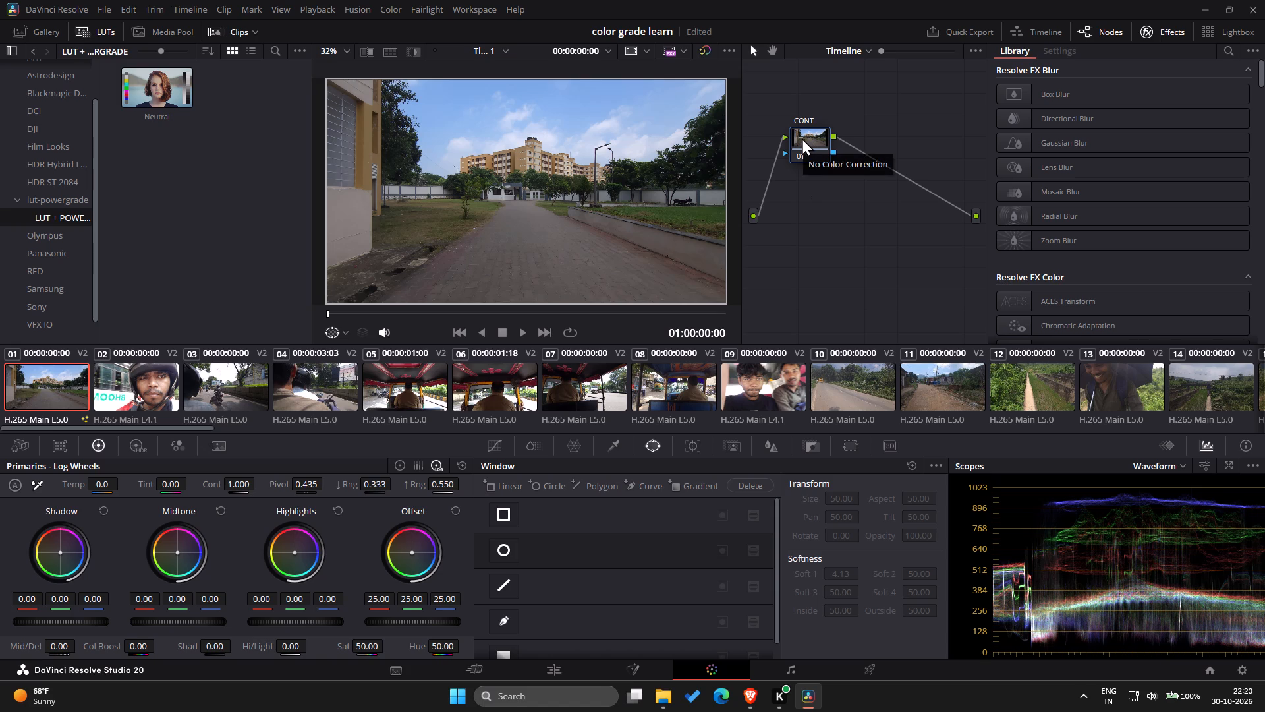
# Replace the timeline-level CONT node with four blank serial nodes and place node 01 above node 03.
pyautogui.press('BackSpace')
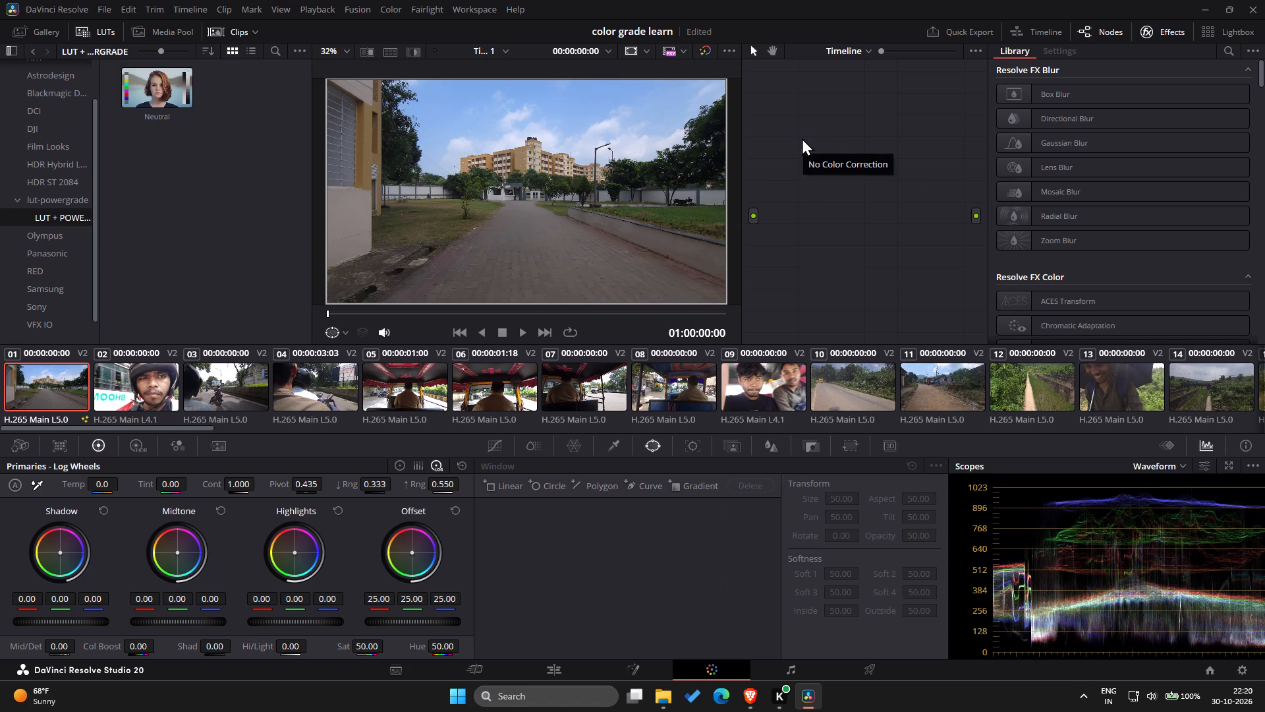
pyautogui.click(768, 175)
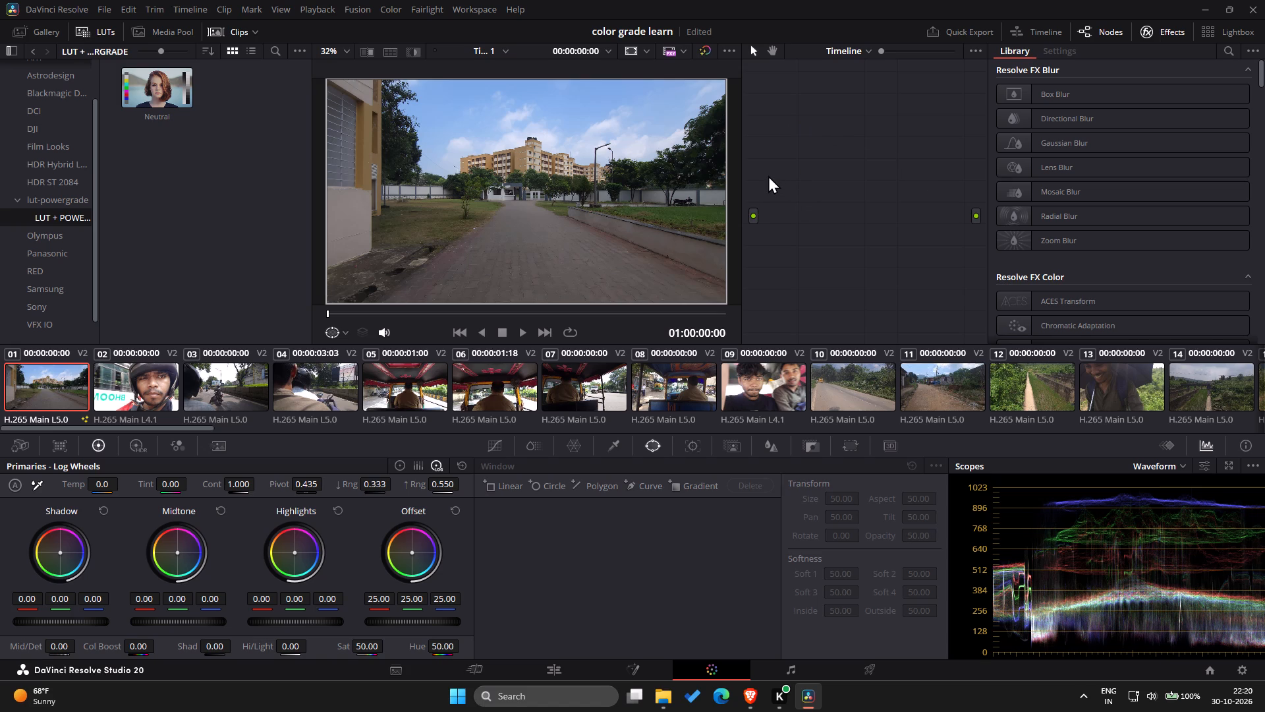
pyautogui.hotkey('alt', 's')
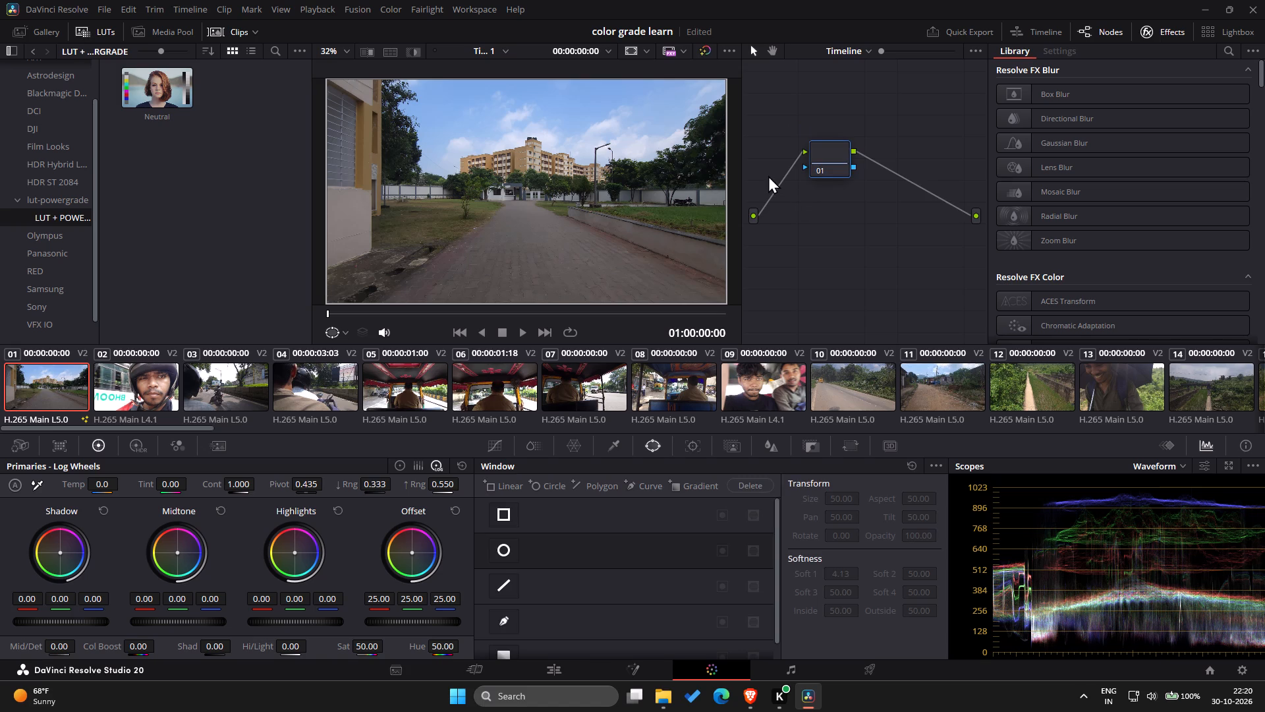
pyautogui.hotkey('alt', 's')
pyautogui.hotkey('alt', 's')
pyautogui.hotkey('alt', 's')
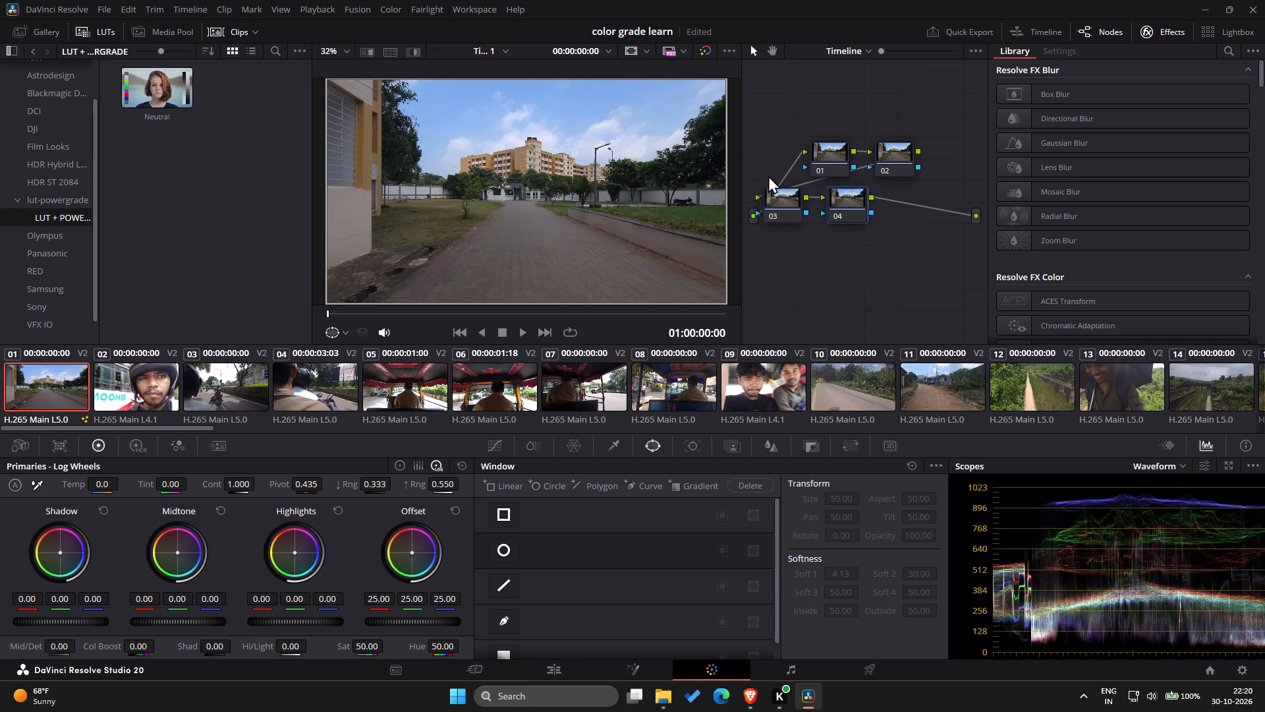
pyautogui.moveTo(824, 158); pyautogui.dragTo(781, 34)
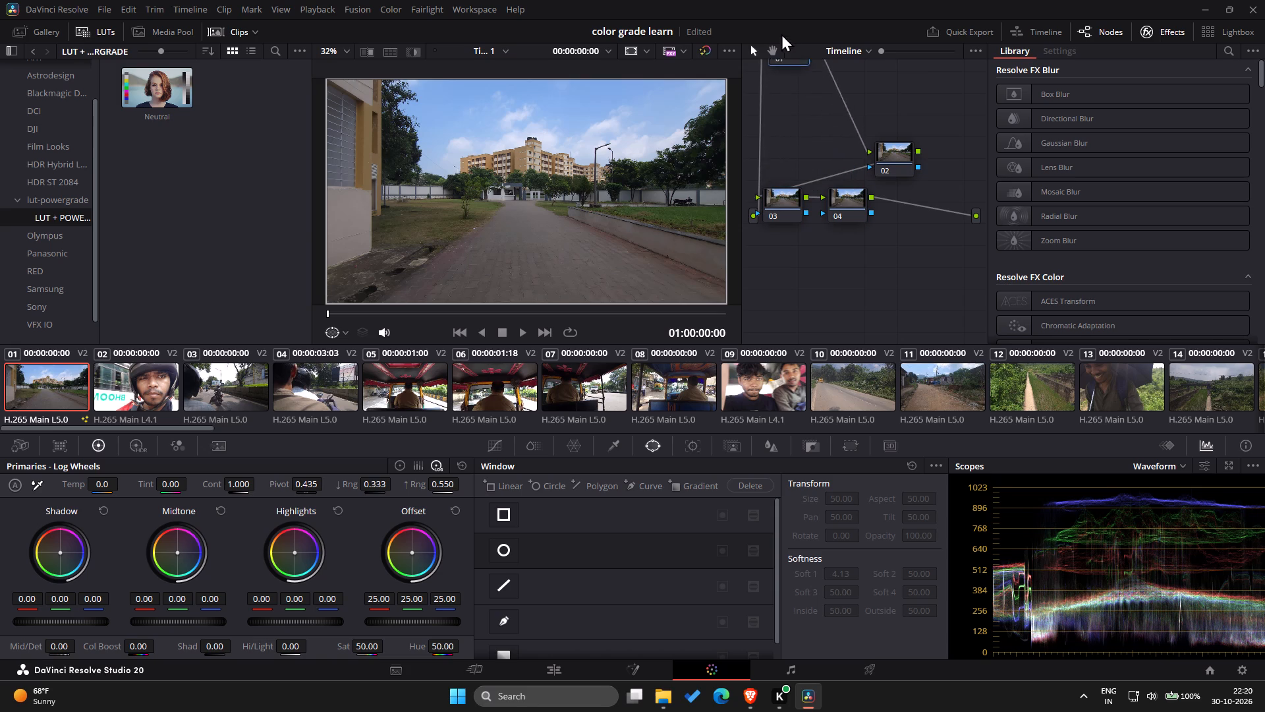
pyautogui.moveTo(781, 34); pyautogui.dragTo(780, 121)
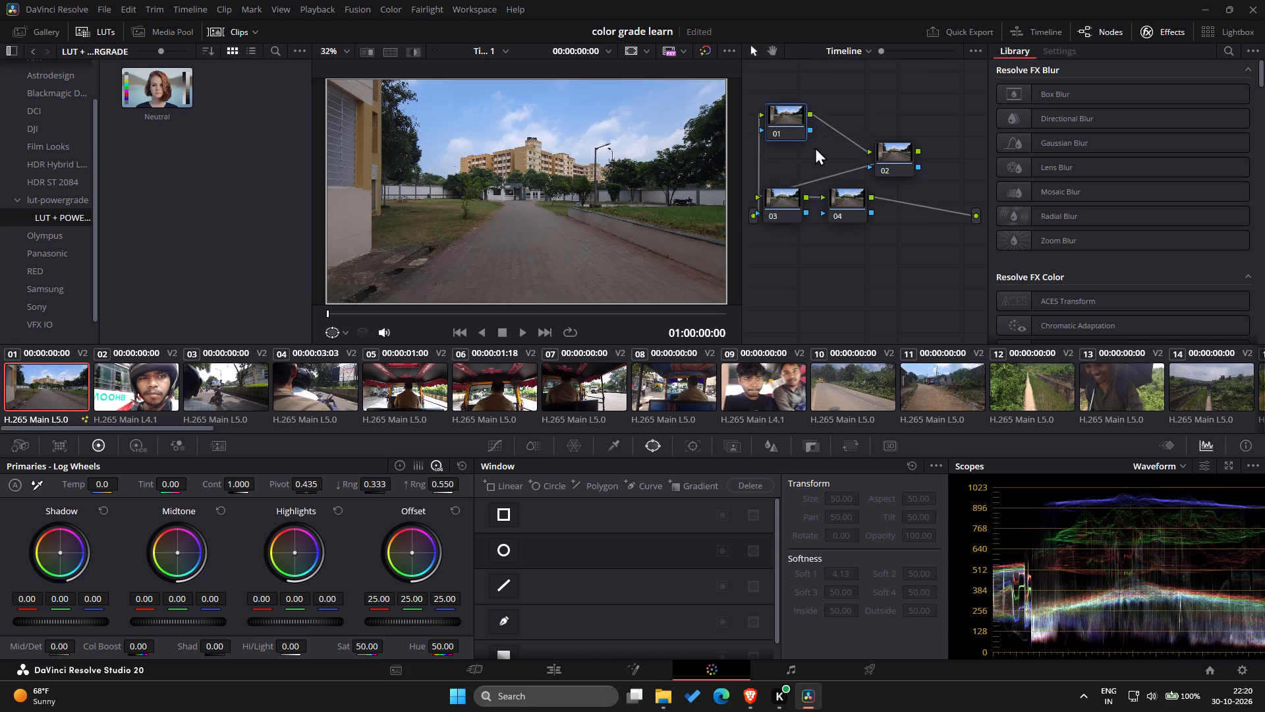
# Copy the clip-level LUT NEUTRAL node onto timeline-level node 01.
pyautogui.click(858, 49)
pyautogui.click(854, 62)
pyautogui.click(768, 112)
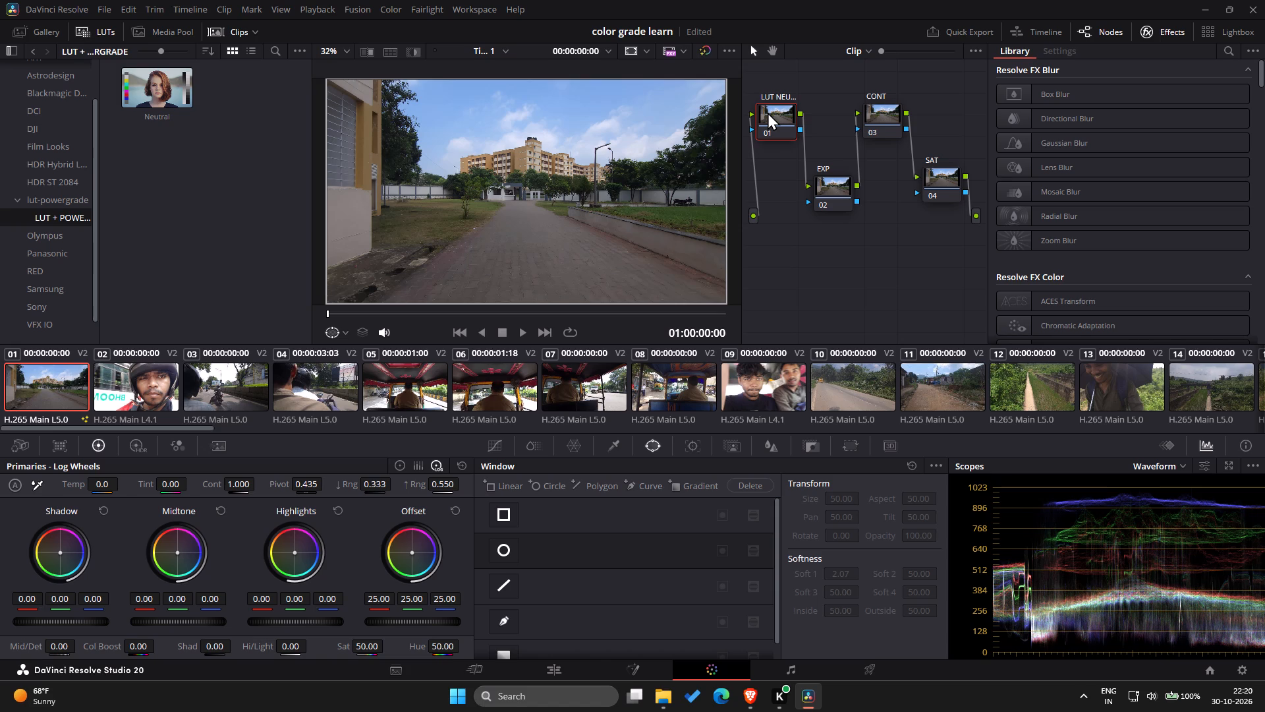
pyautogui.hotkey('ctrl', 'c')
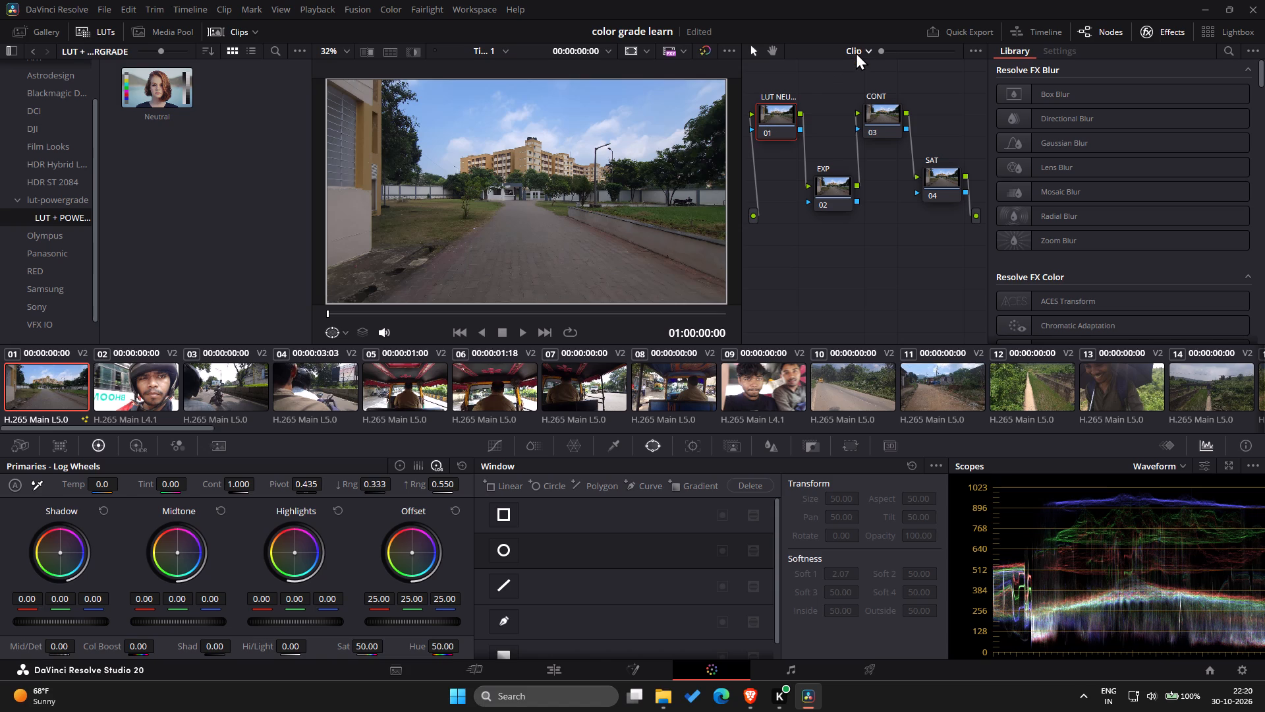
pyautogui.click(856, 52)
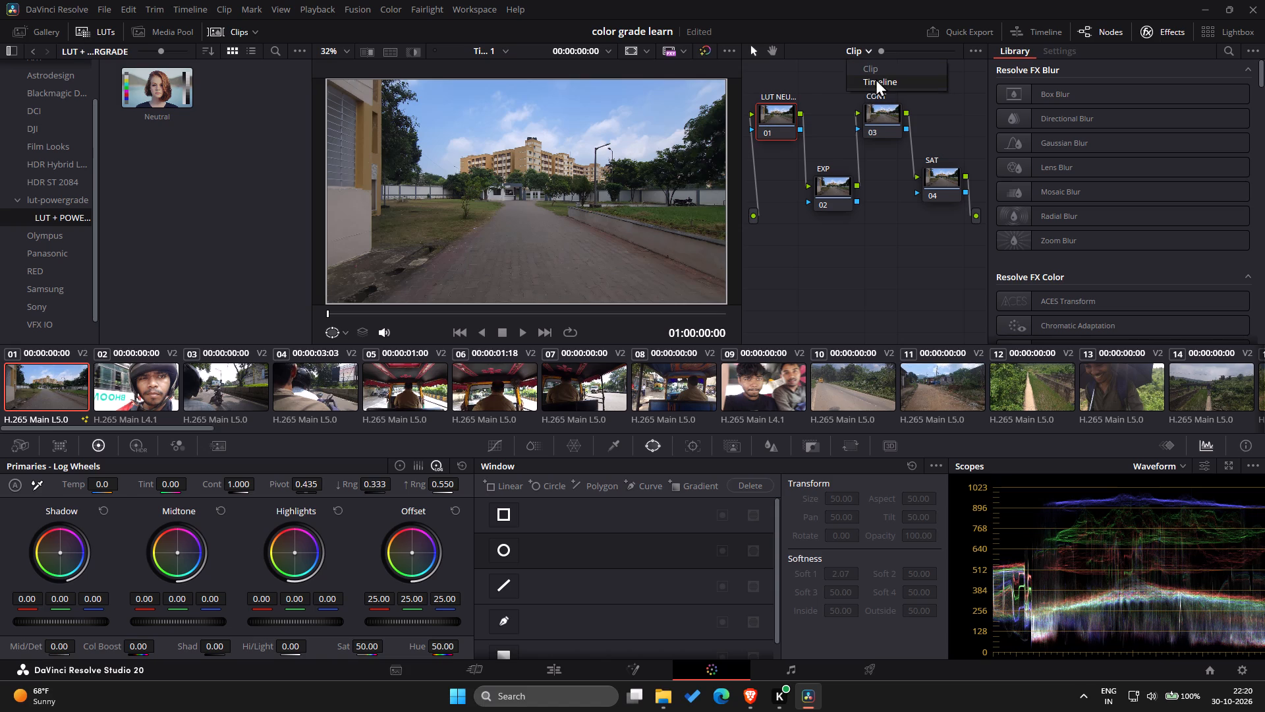
pyautogui.click(875, 78)
pyautogui.click(795, 123)
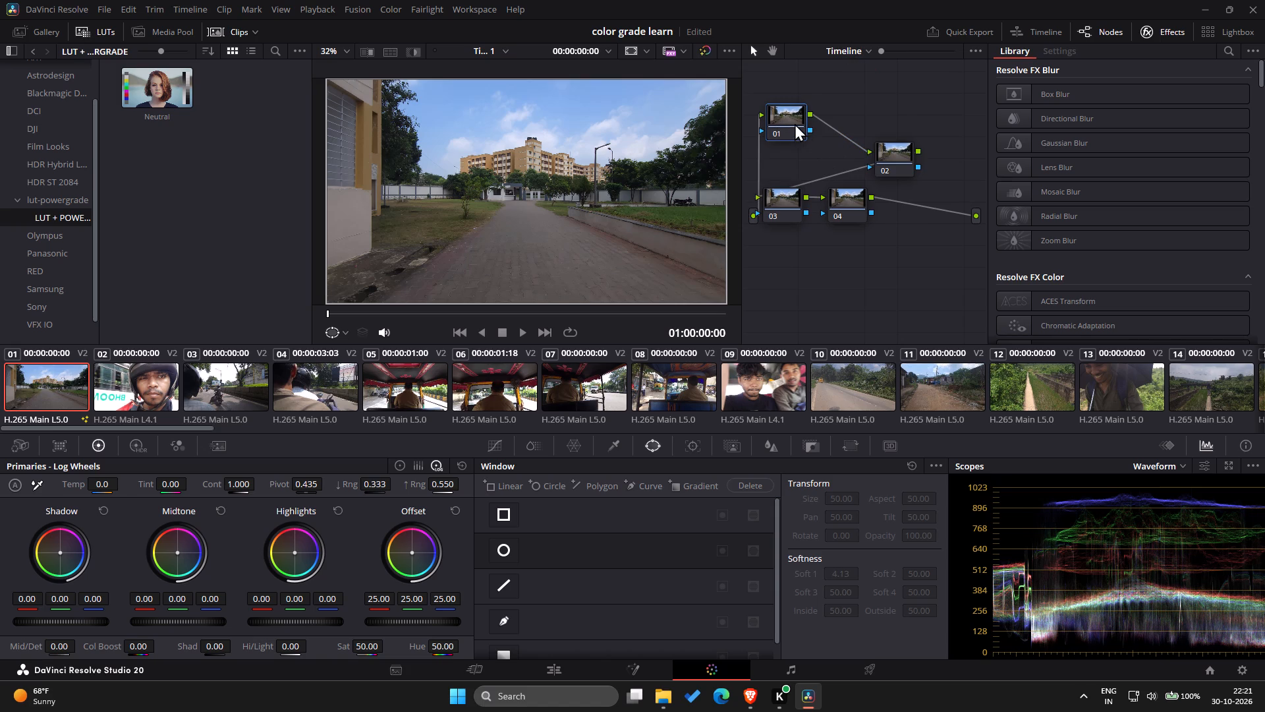
pyautogui.hotkey('ctrl', 'v')
# Copy the clip-level EXP node onto timeline-level node 02.
pyautogui.click(845, 51)
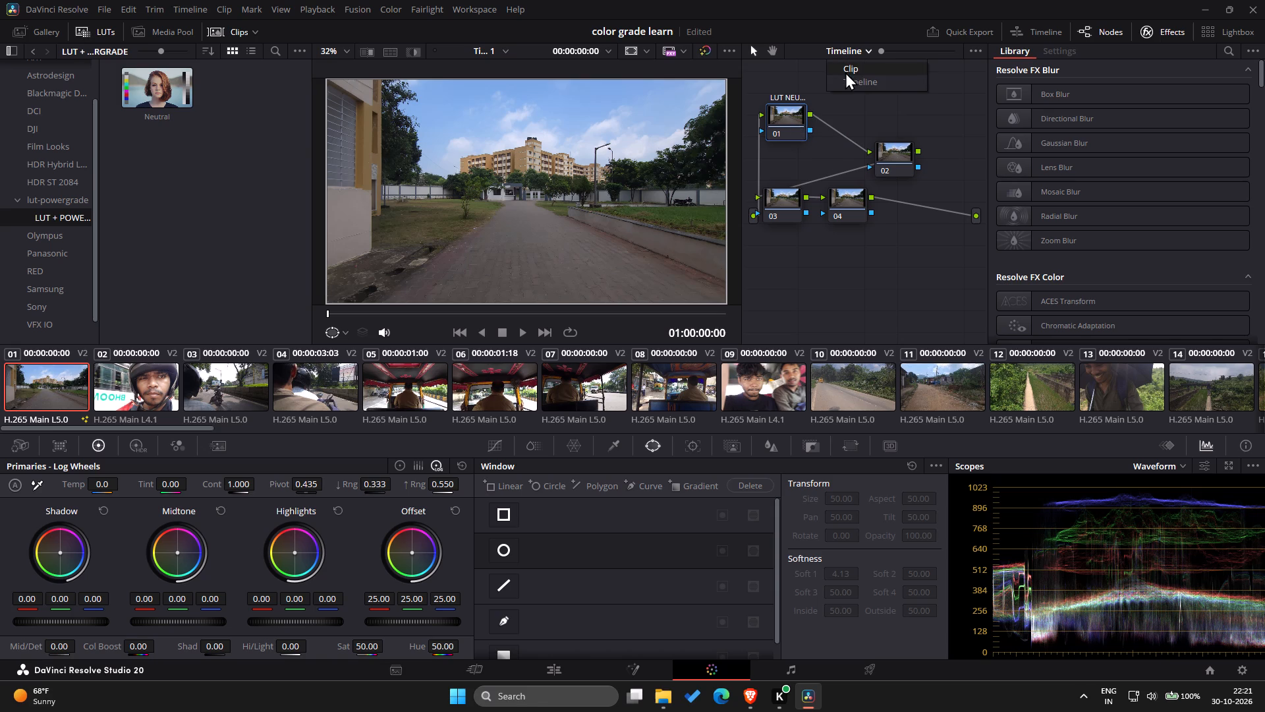
pyautogui.click(845, 76)
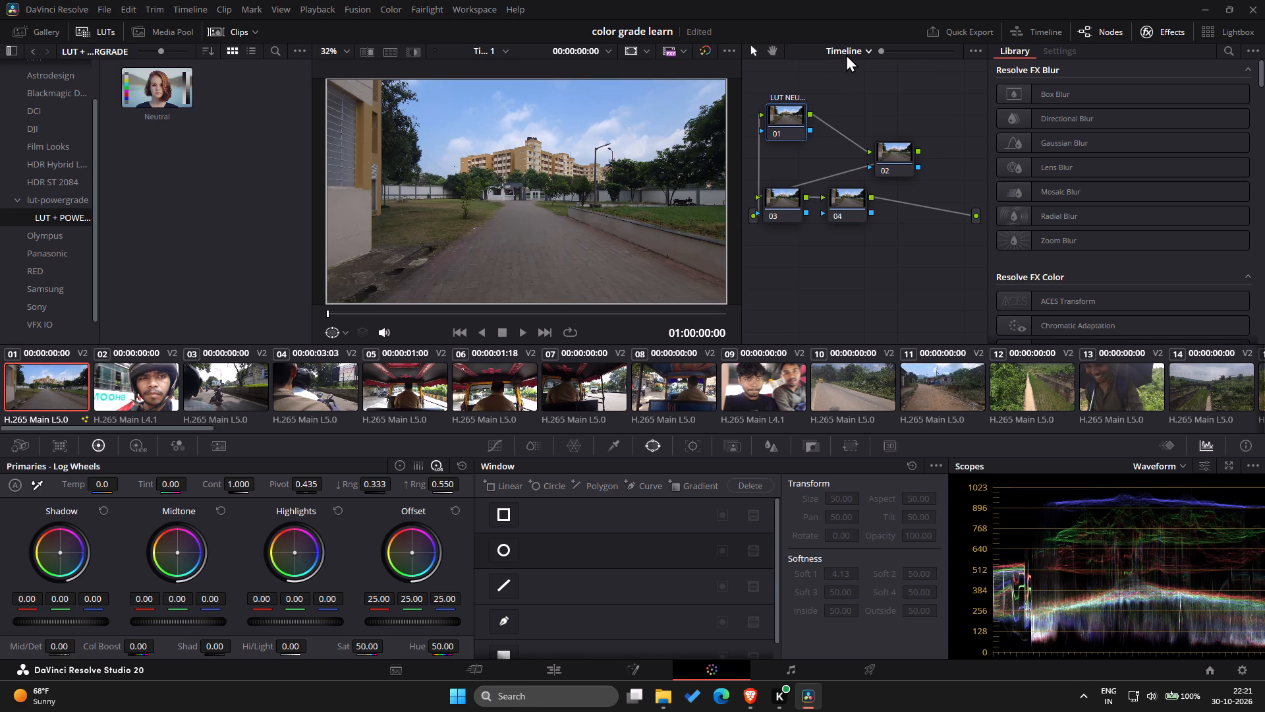
pyautogui.click(846, 54)
pyautogui.click(847, 67)
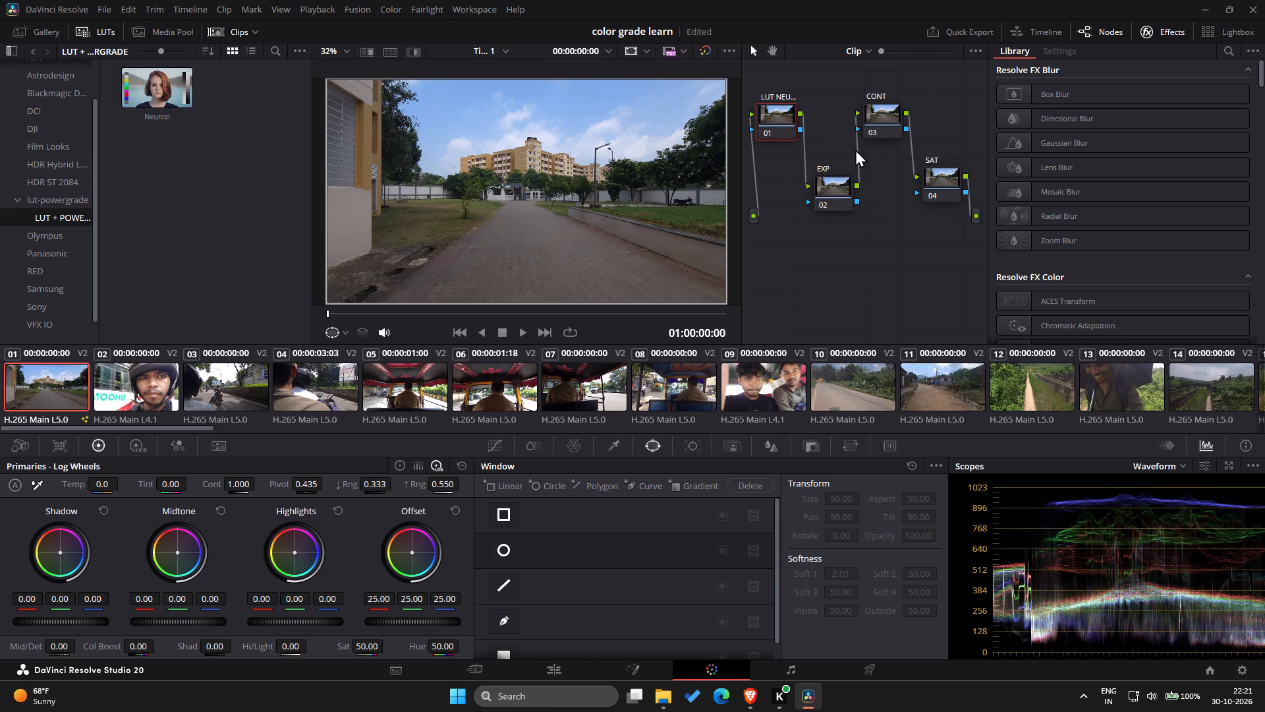
pyautogui.click(833, 184)
pyautogui.hotkey('ctrl', 'c')
pyautogui.click(849, 49)
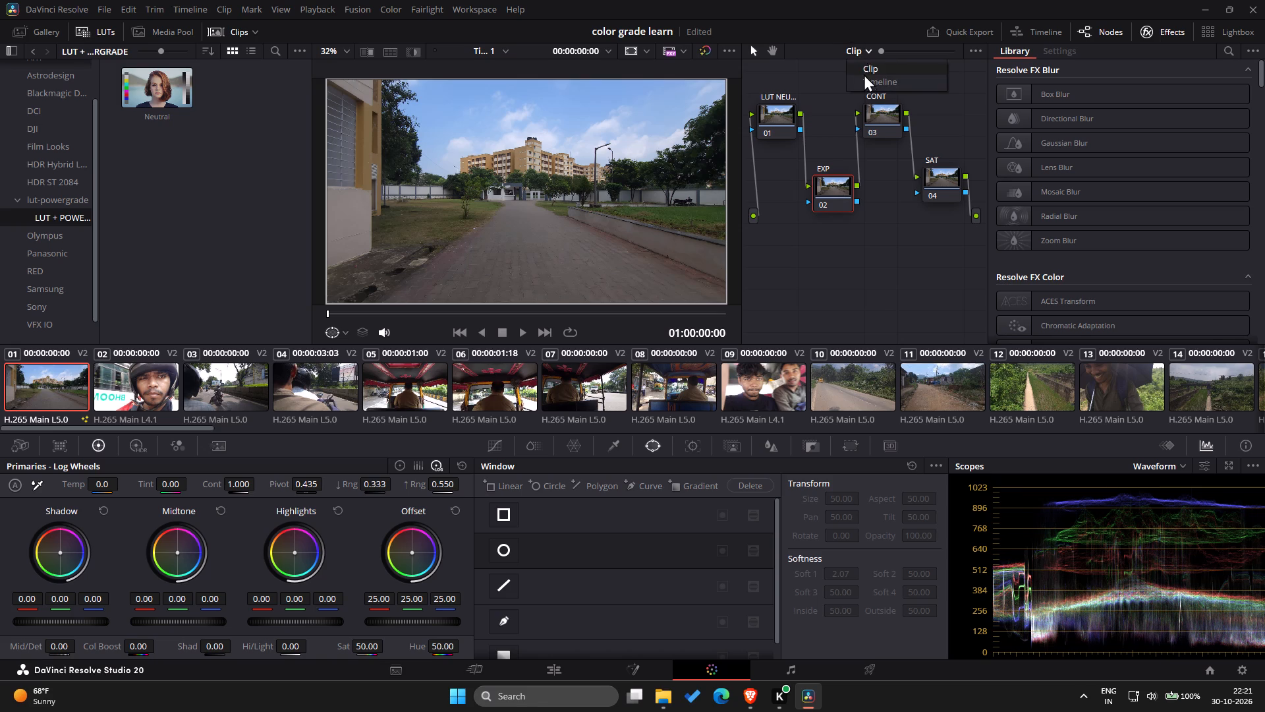
pyautogui.click(866, 79)
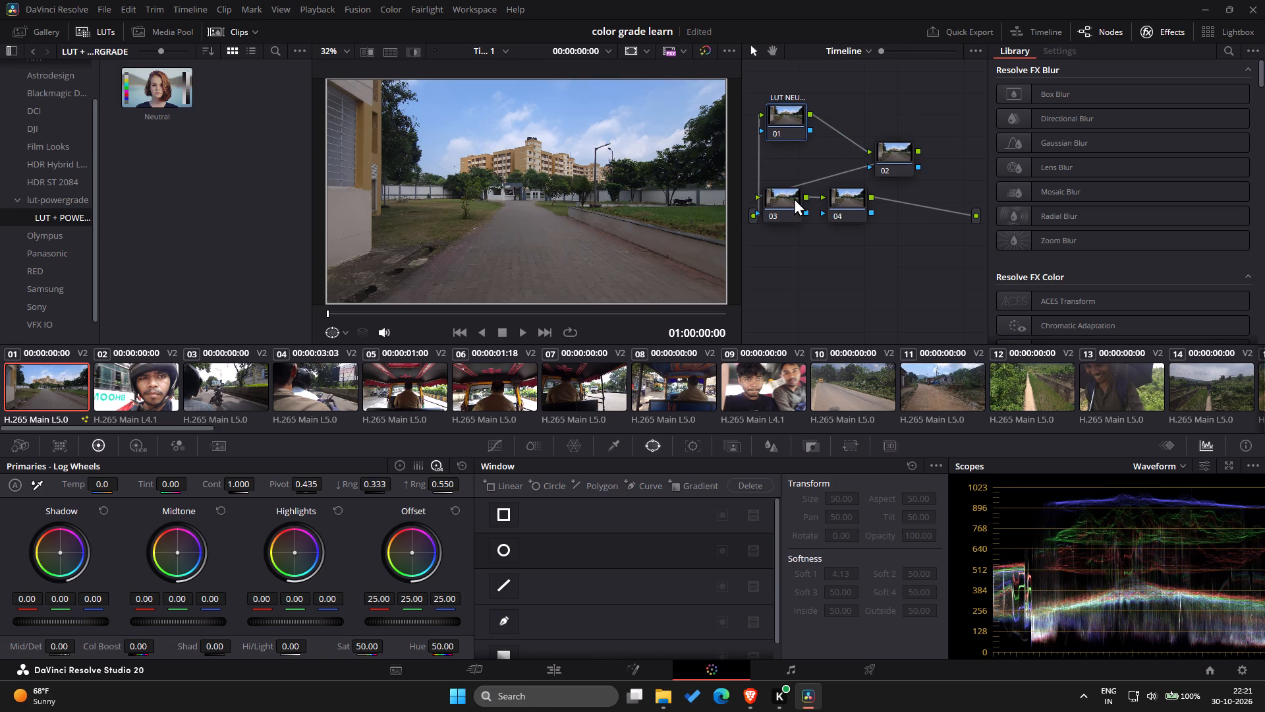
pyautogui.click(884, 160)
pyautogui.hotkey('ctrl', 'v')
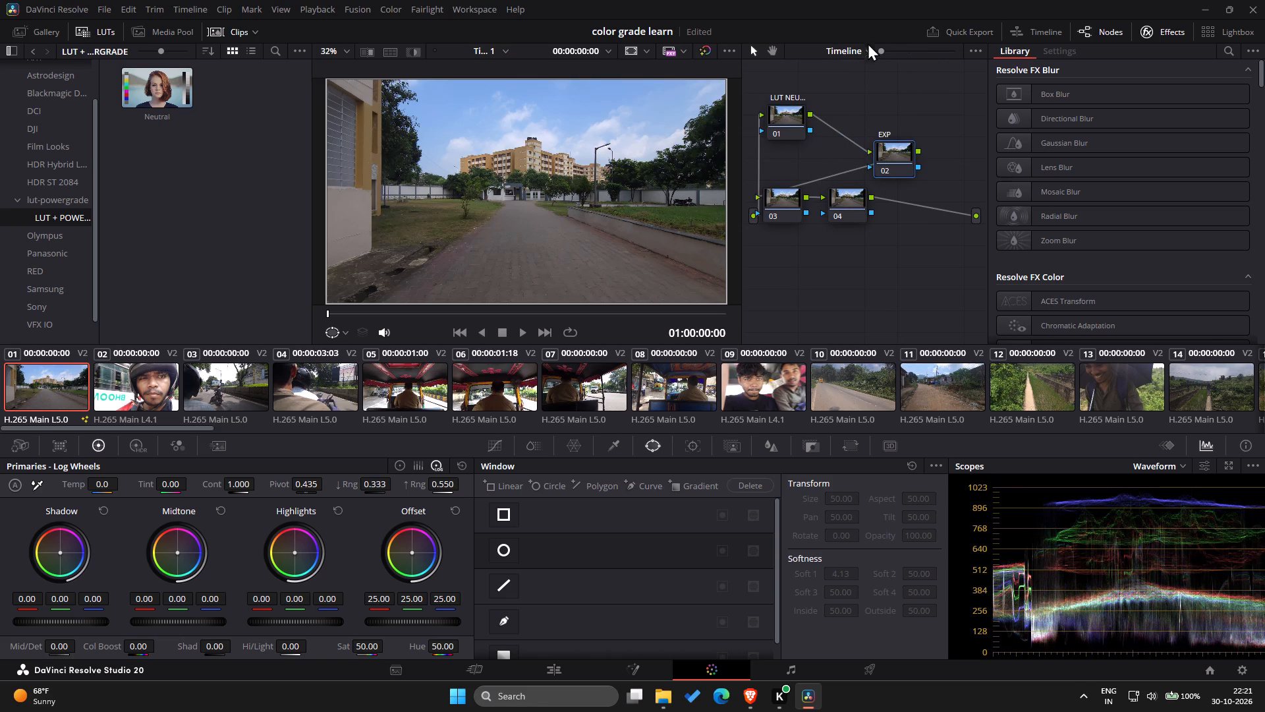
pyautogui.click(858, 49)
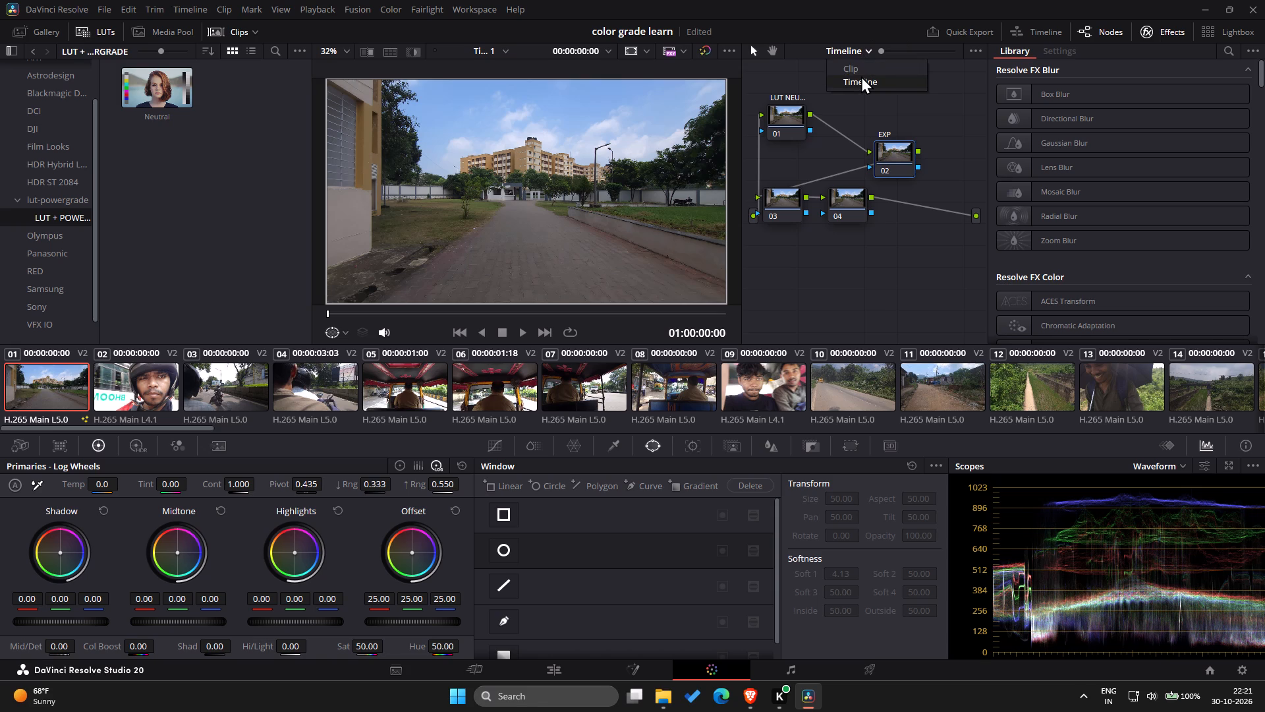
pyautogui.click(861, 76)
# Rearrange the timeline-level graph so EXP and node 03 follow LUT NEUTRAL in a rough row, with node 04 beyond and slightly below node 03.
pyautogui.moveTo(892, 141); pyautogui.dragTo(860, 104)
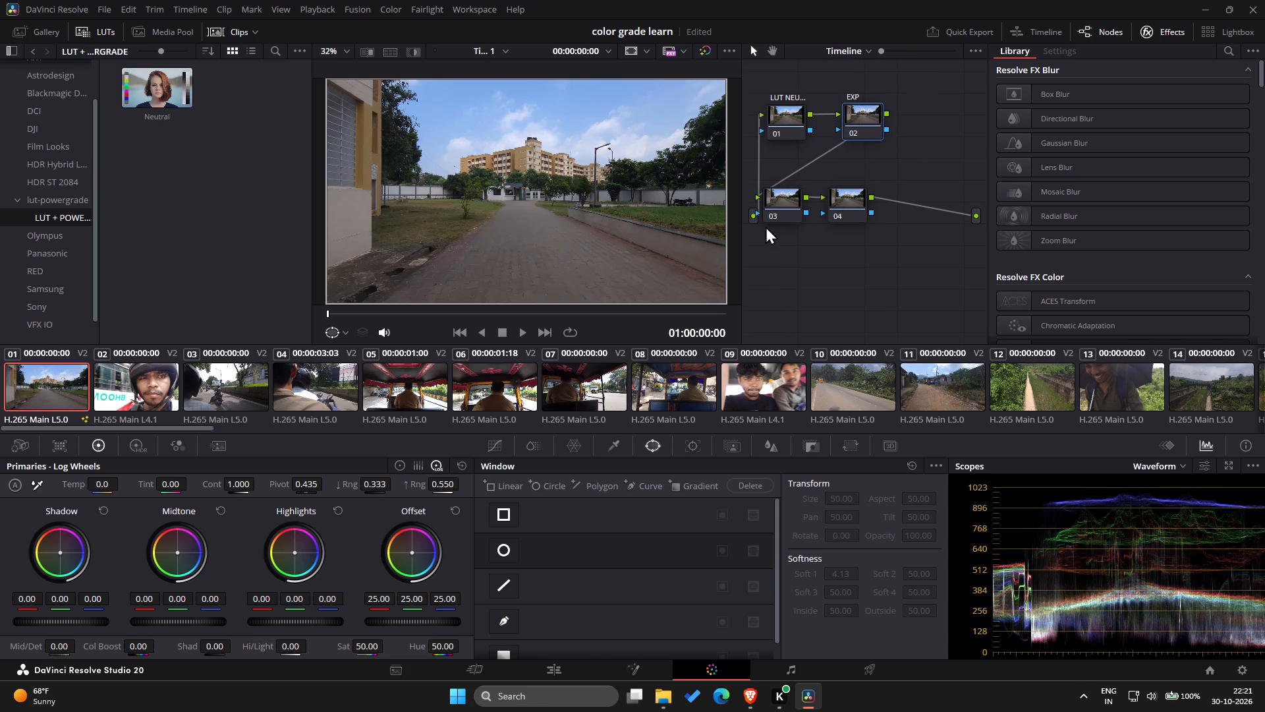
pyautogui.moveTo(785, 205); pyautogui.dragTo(924, 154)
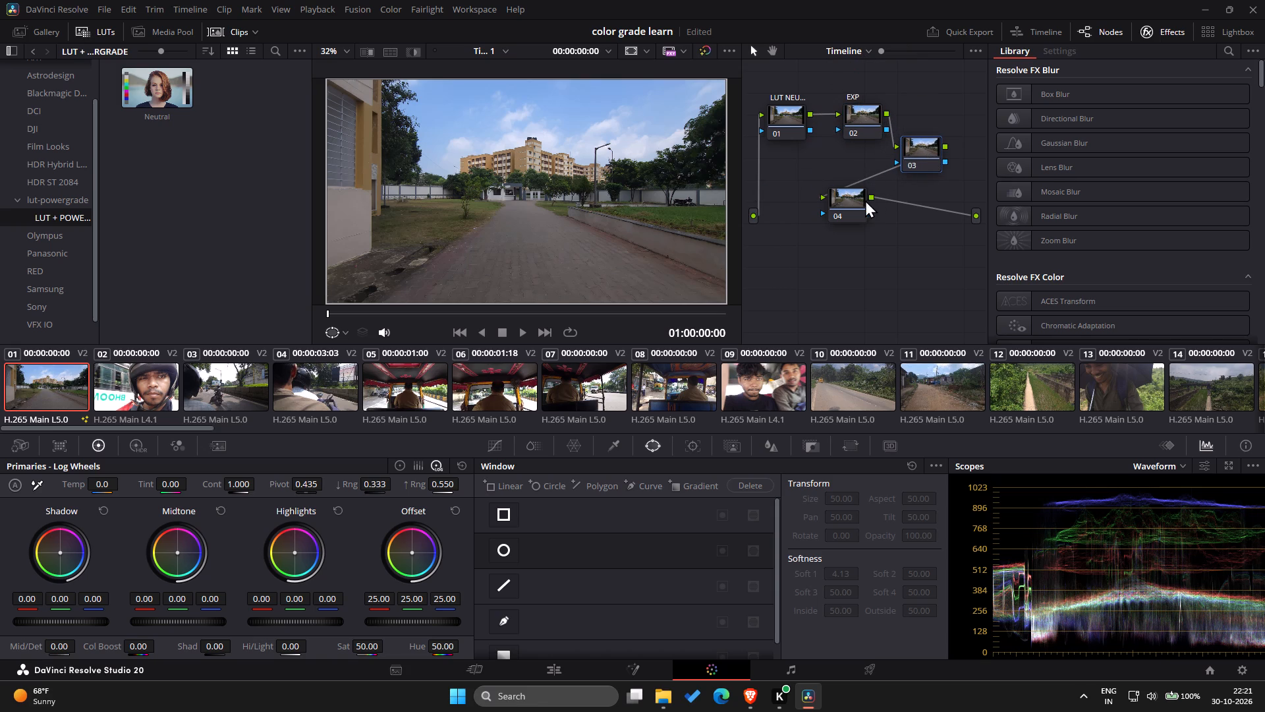
pyautogui.moveTo(849, 201); pyautogui.dragTo(918, 204)
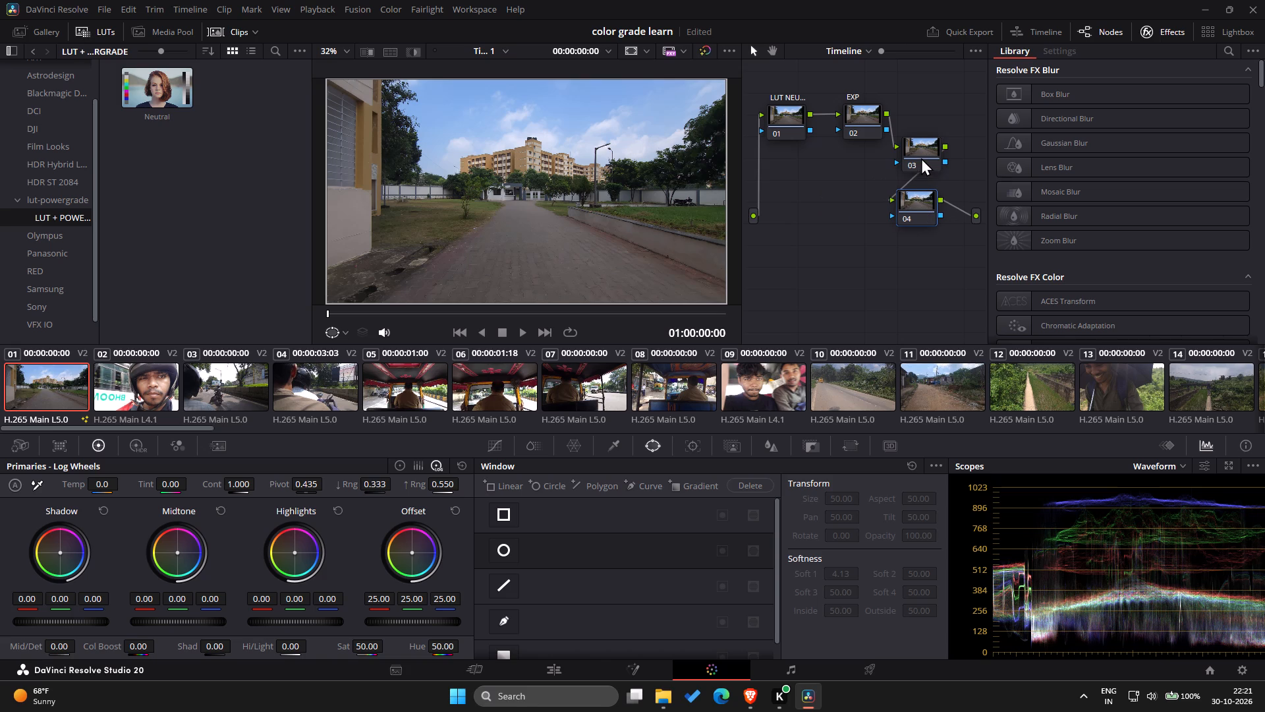
pyautogui.moveTo(921, 158); pyautogui.dragTo(940, 115)
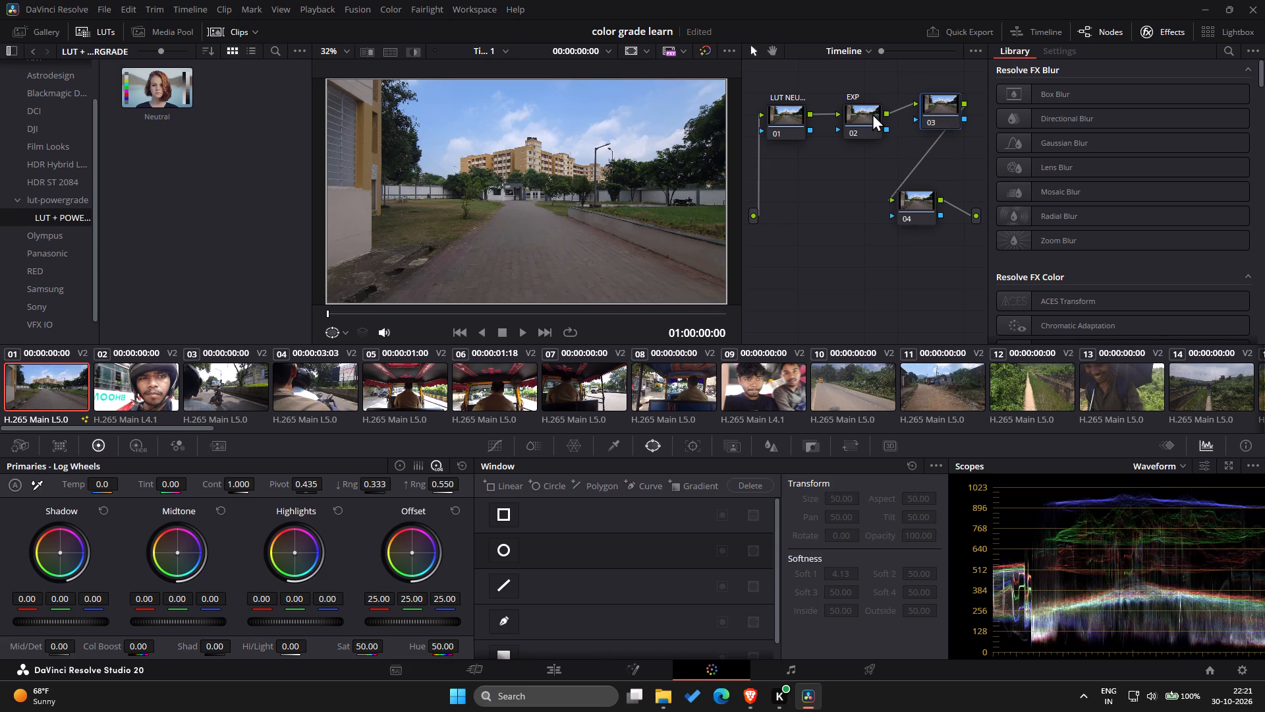
pyautogui.moveTo(872, 113); pyautogui.dragTo(842, 102)
pyautogui.moveTo(818, 100); pyautogui.dragTo(842, 100)
pyautogui.moveTo(936, 105); pyautogui.dragTo(892, 89)
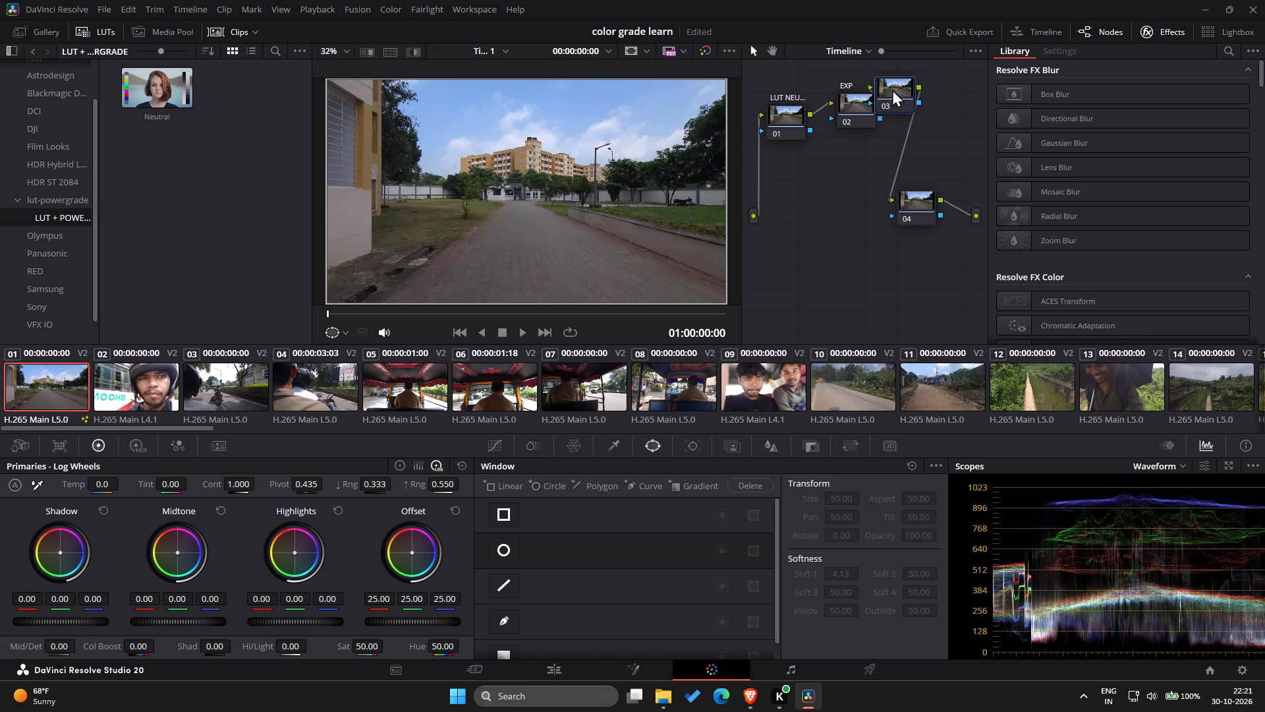
pyautogui.moveTo(892, 89); pyautogui.dragTo(901, 96)
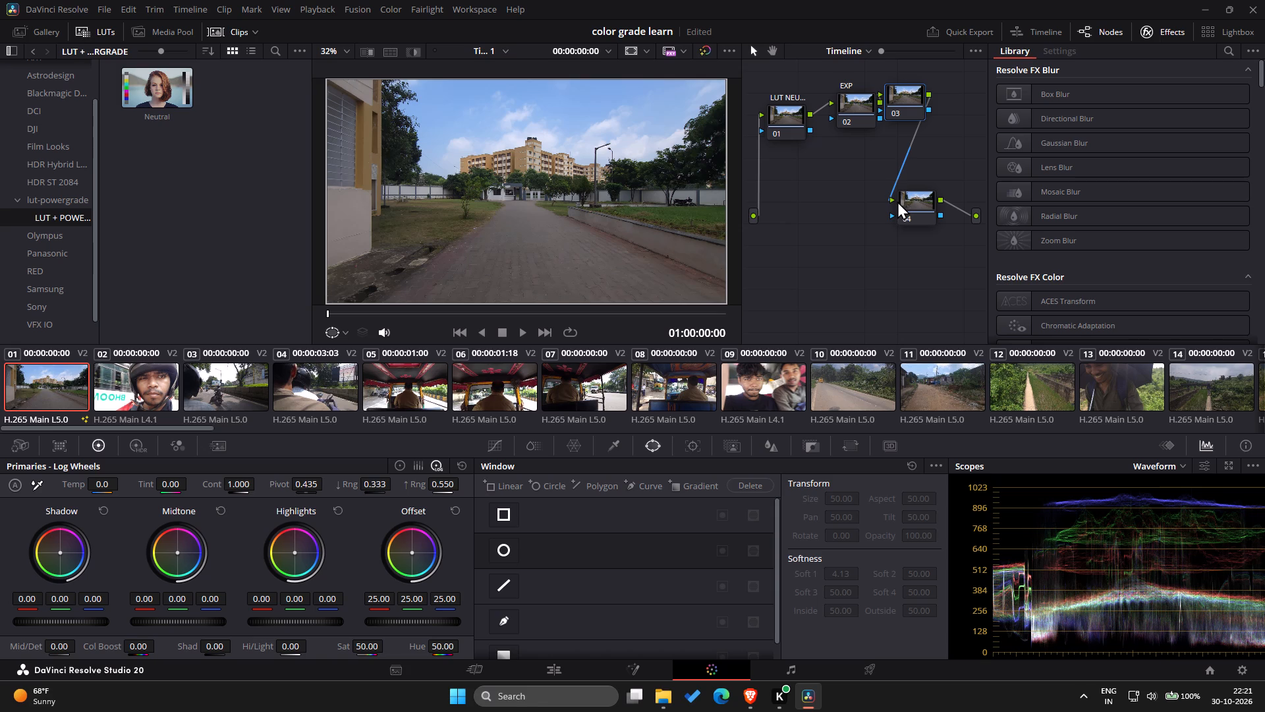
pyautogui.moveTo(901, 201); pyautogui.dragTo(953, 146)
pyautogui.moveTo(971, 217); pyautogui.dragTo(959, 260)
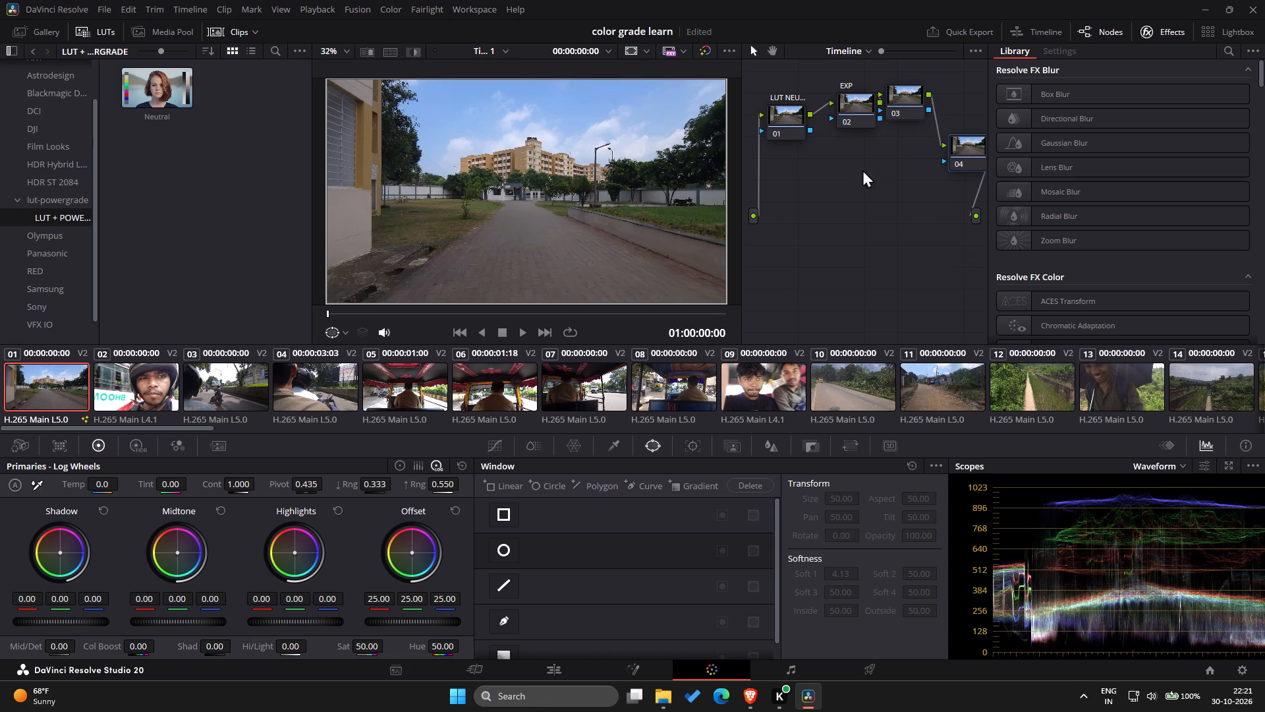
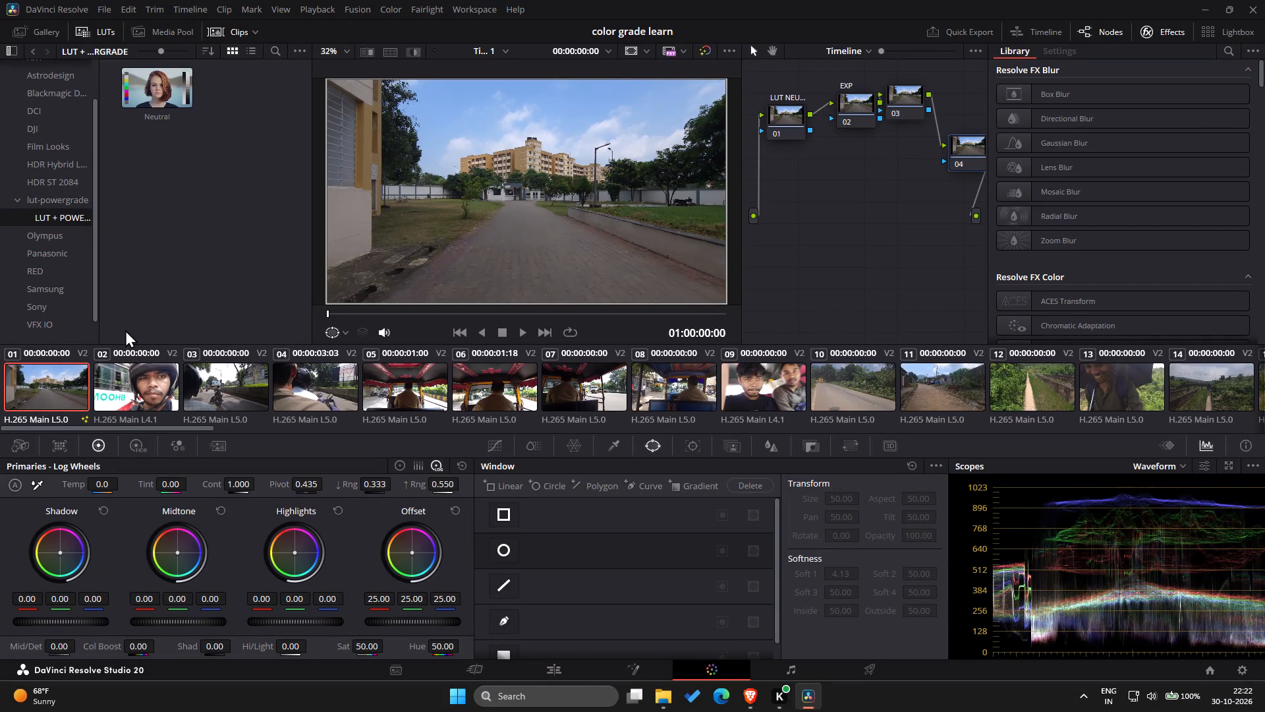
# Delete the EXP node and nodes 03 and 04 from the timeline-level graph and move LUT NEUTRAL toward the graph's centre.
pyautogui.click(845, 55)
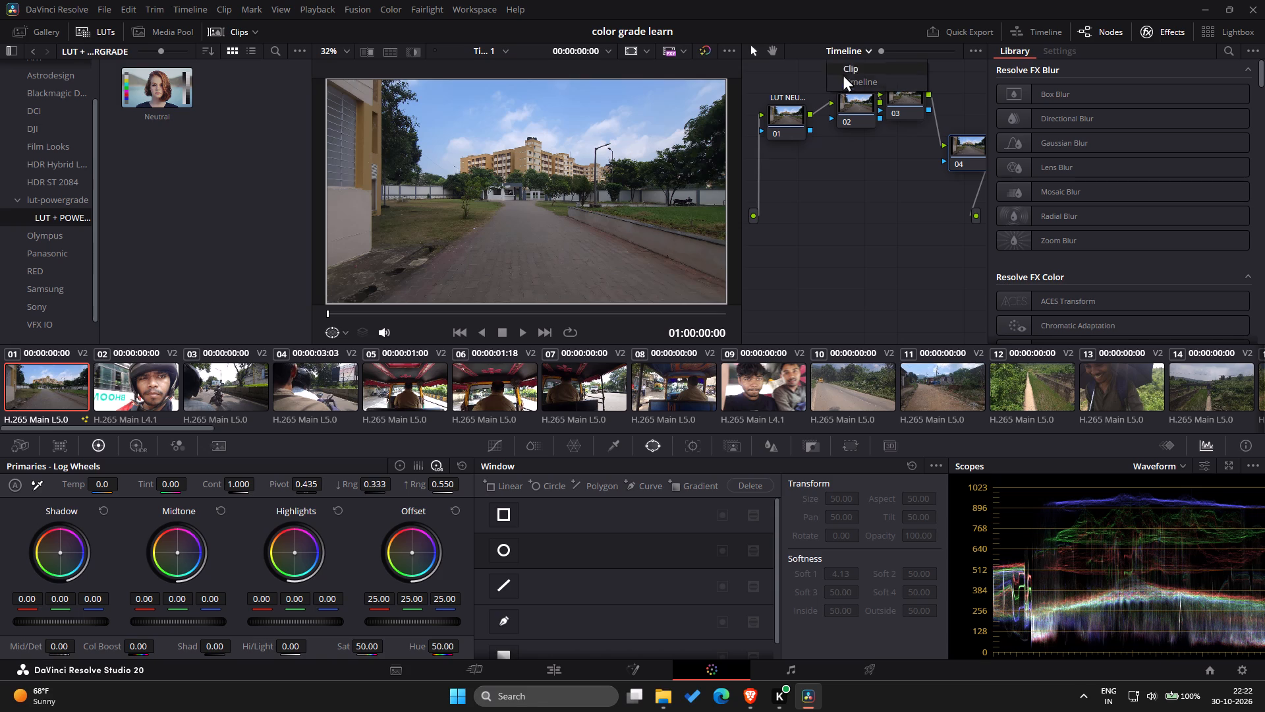
pyautogui.click(846, 67)
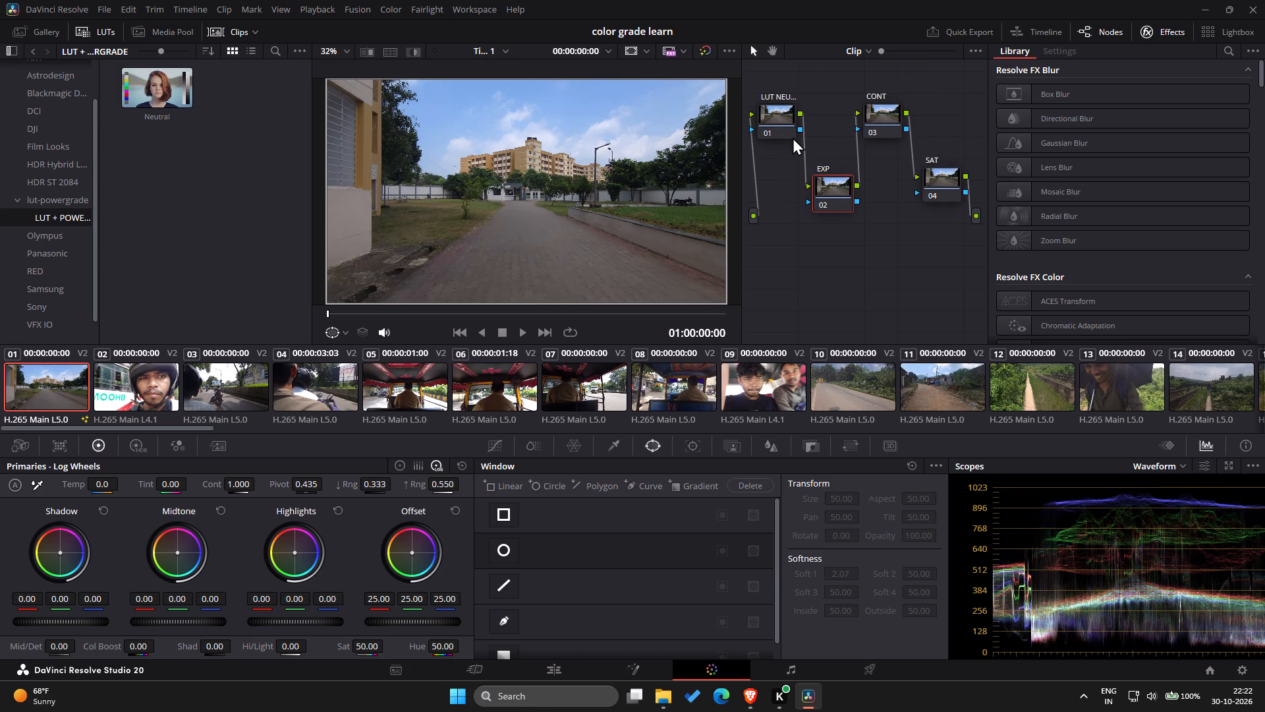
pyautogui.click(860, 55)
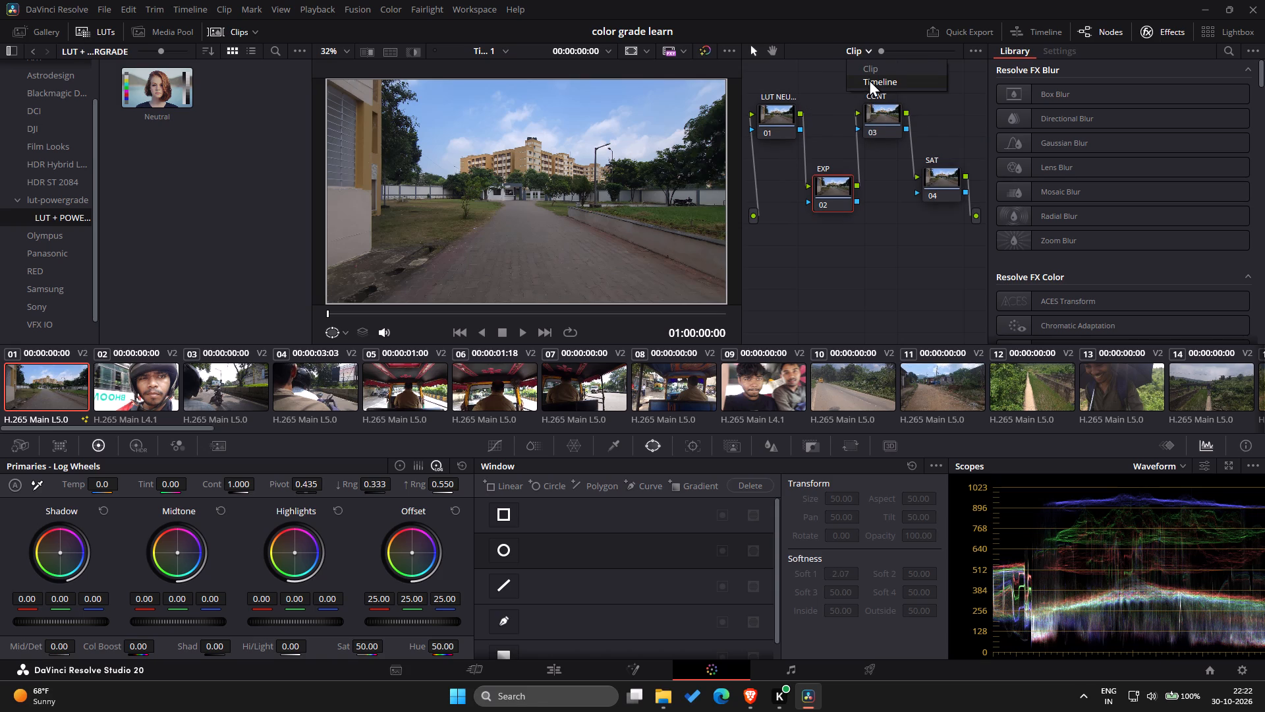
pyautogui.click(869, 79)
pyautogui.moveTo(834, 82); pyautogui.dragTo(976, 185)
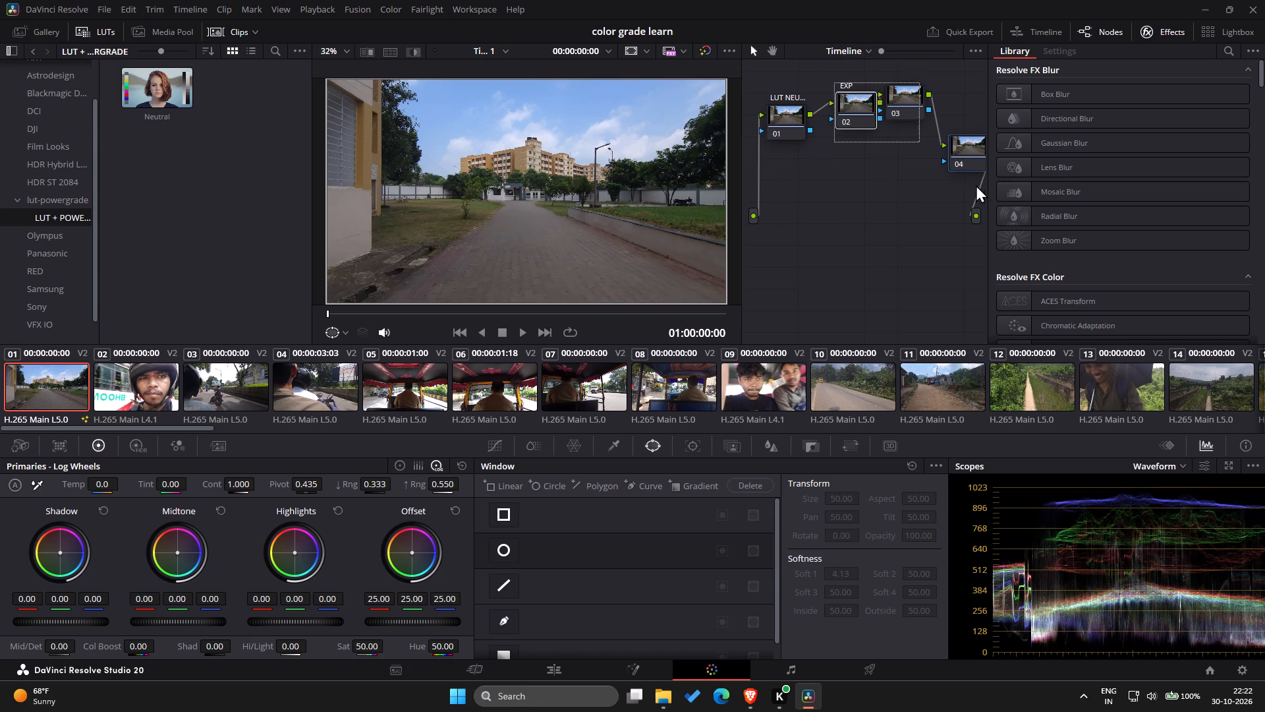
pyautogui.moveTo(976, 185); pyautogui.dragTo(982, 190)
pyautogui.press('BackSpace')
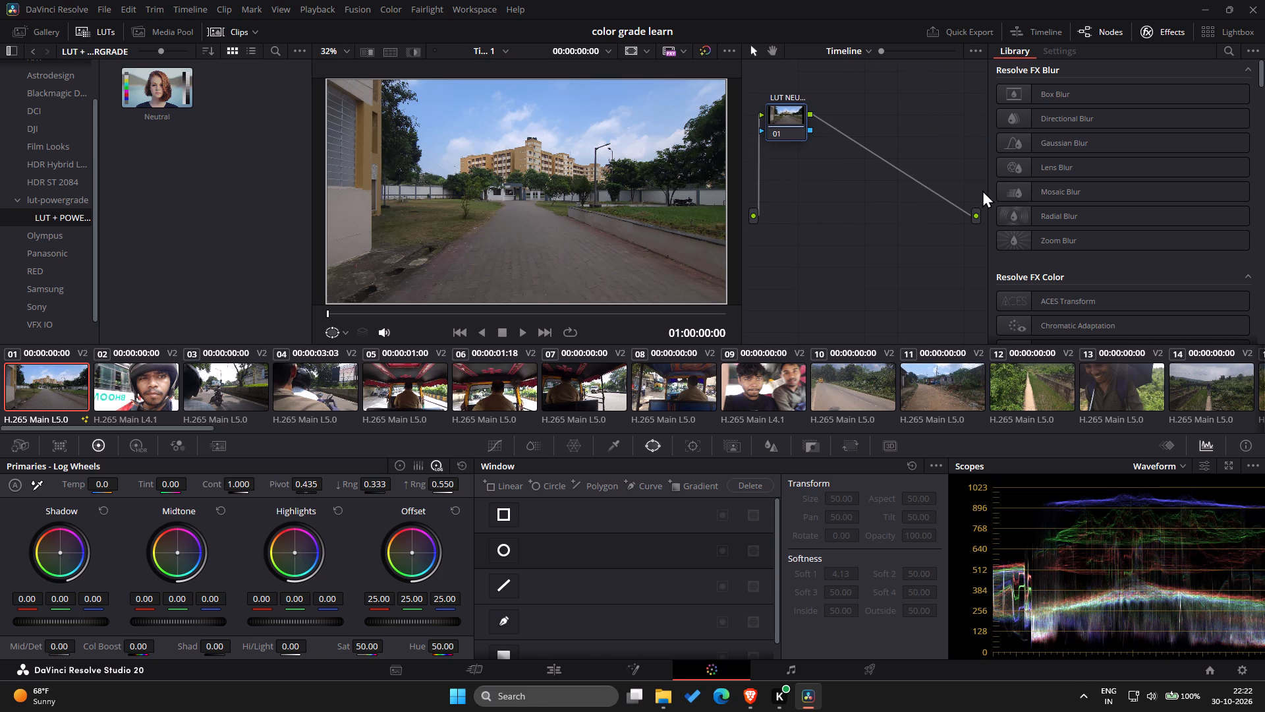
pyautogui.moveTo(792, 125); pyautogui.dragTo(857, 154)
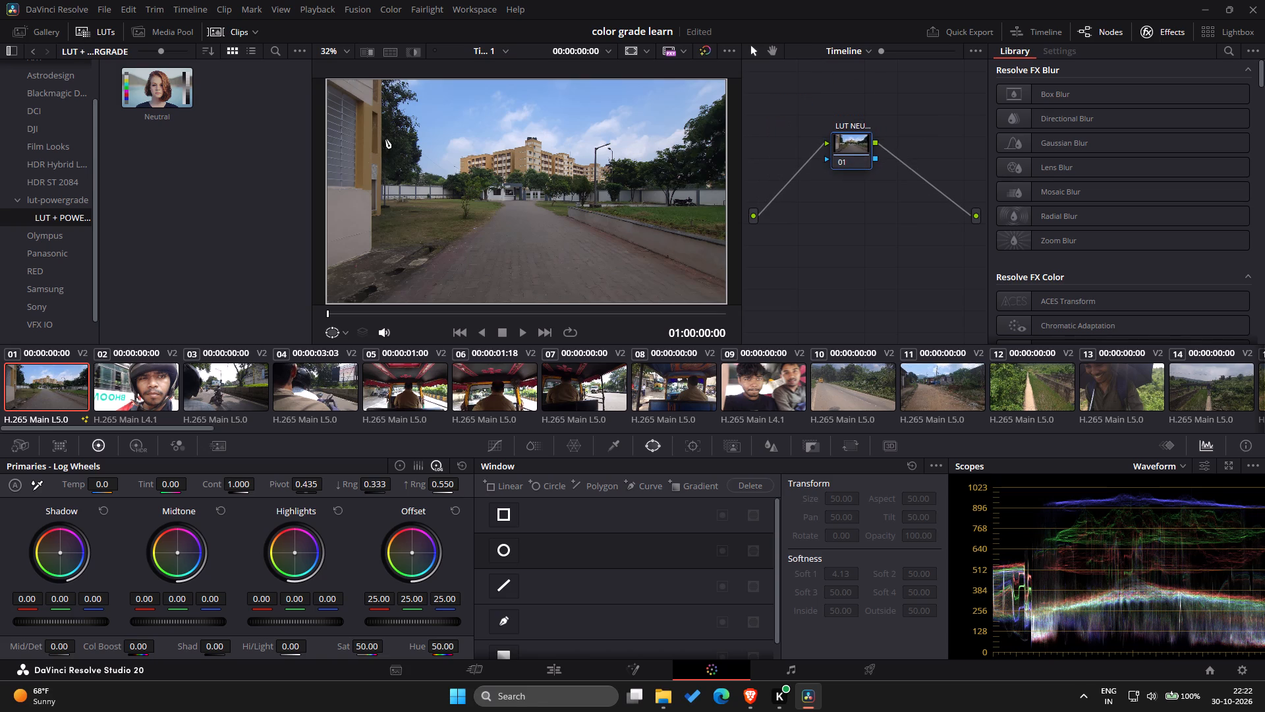
# Apply the Neutral LUT from the LUT + POWERGRADE folder to the timeline-level LUT NEUTRAL node.
pyautogui.moveTo(154, 84); pyautogui.dragTo(832, 151)
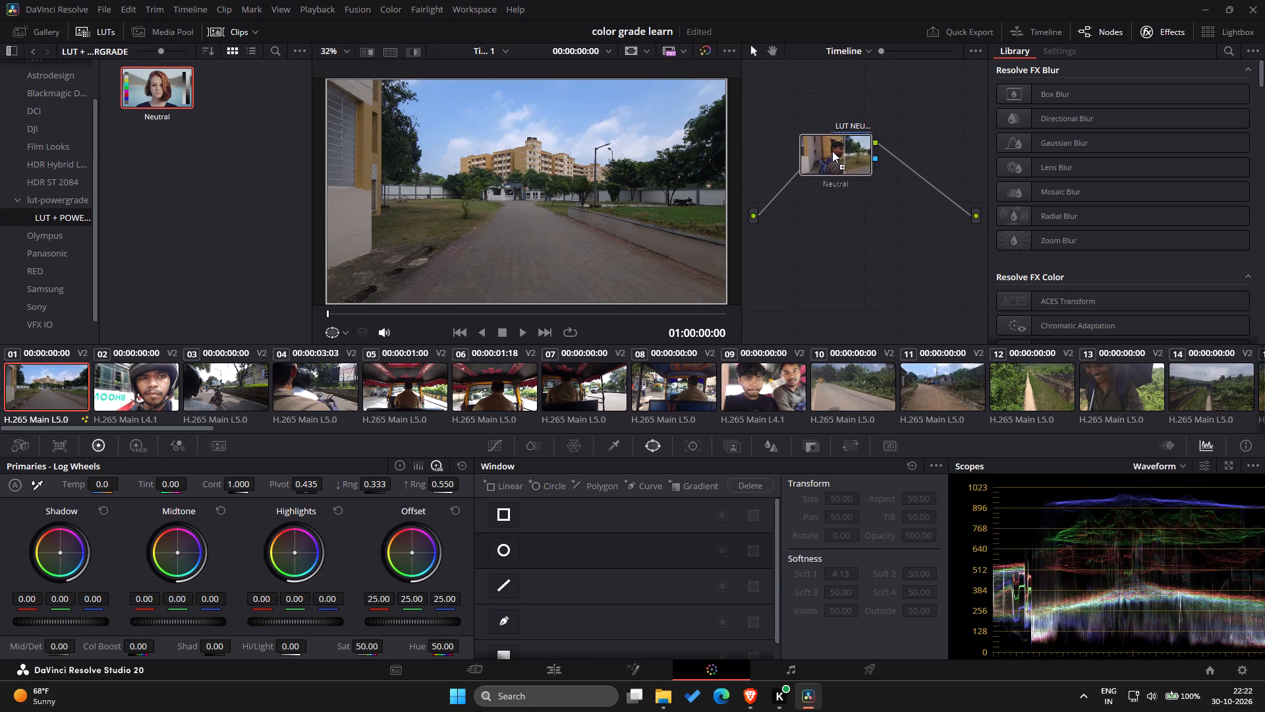
pyautogui.moveTo(832, 151); pyautogui.dragTo(844, 146)
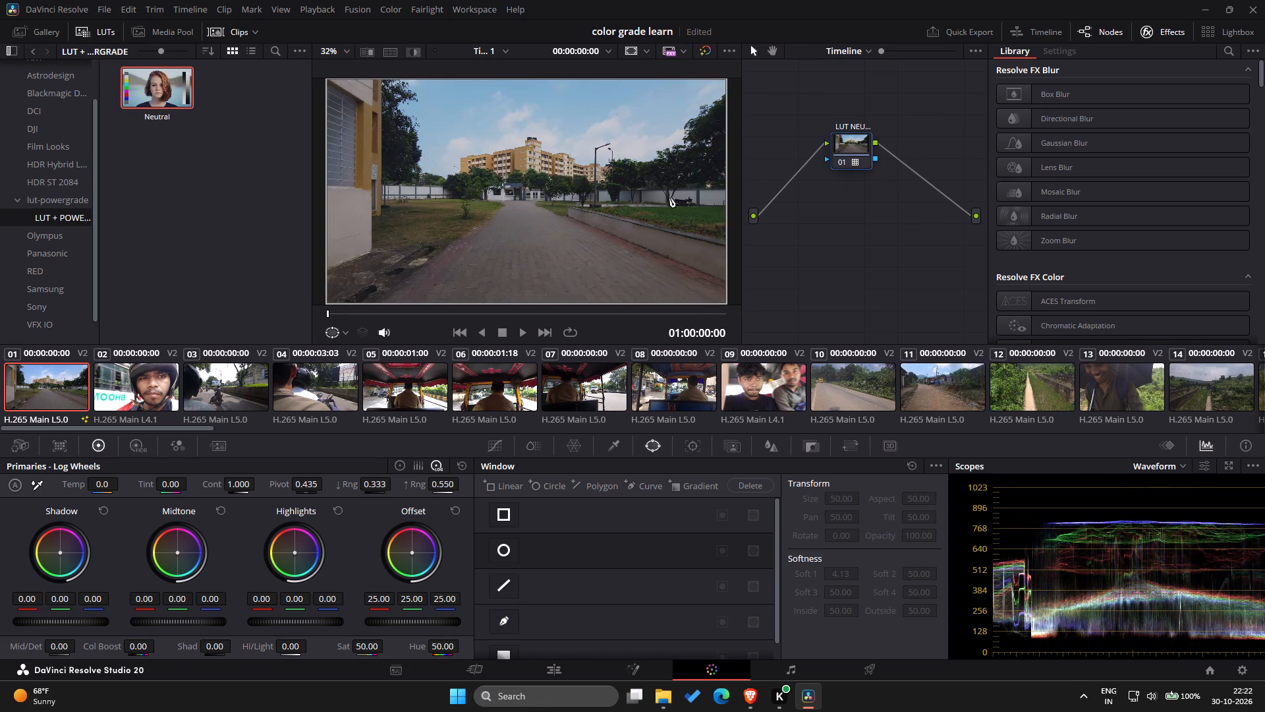
# Review clips 02 to 12 one after another to check the timeline-level Neutral LUT on each shot.
pyautogui.click(124, 384)
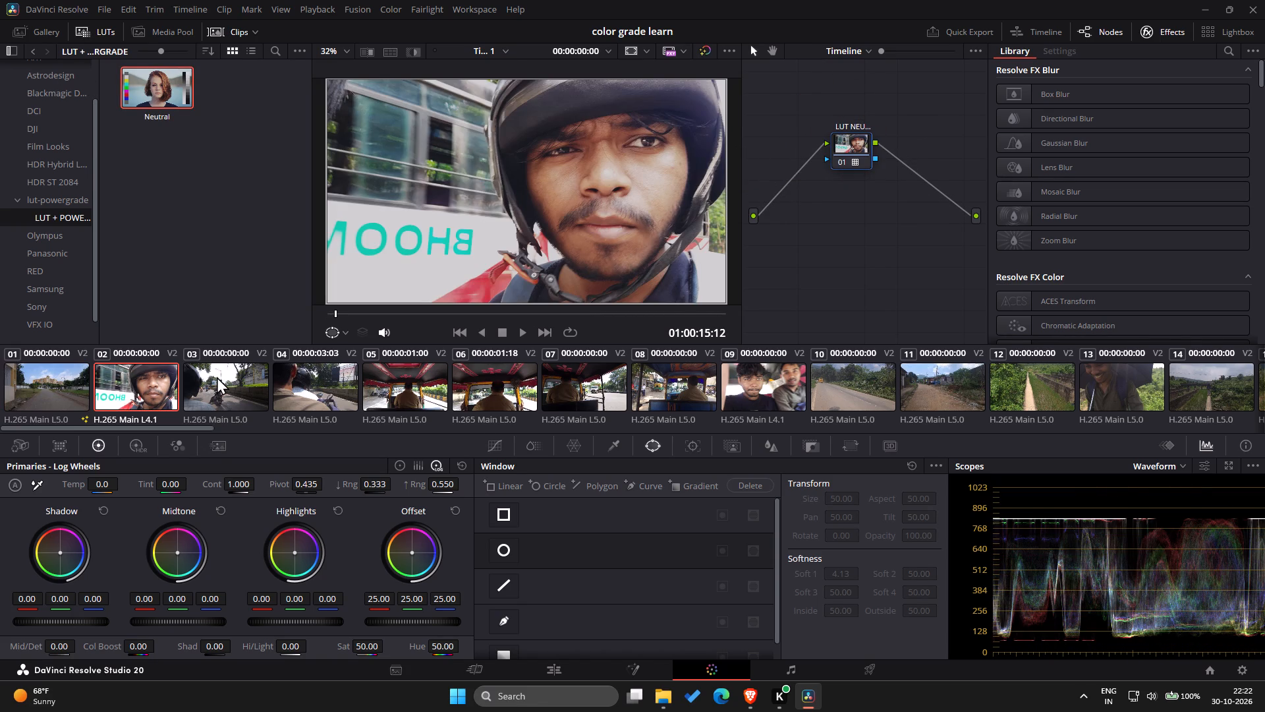
pyautogui.click(217, 376)
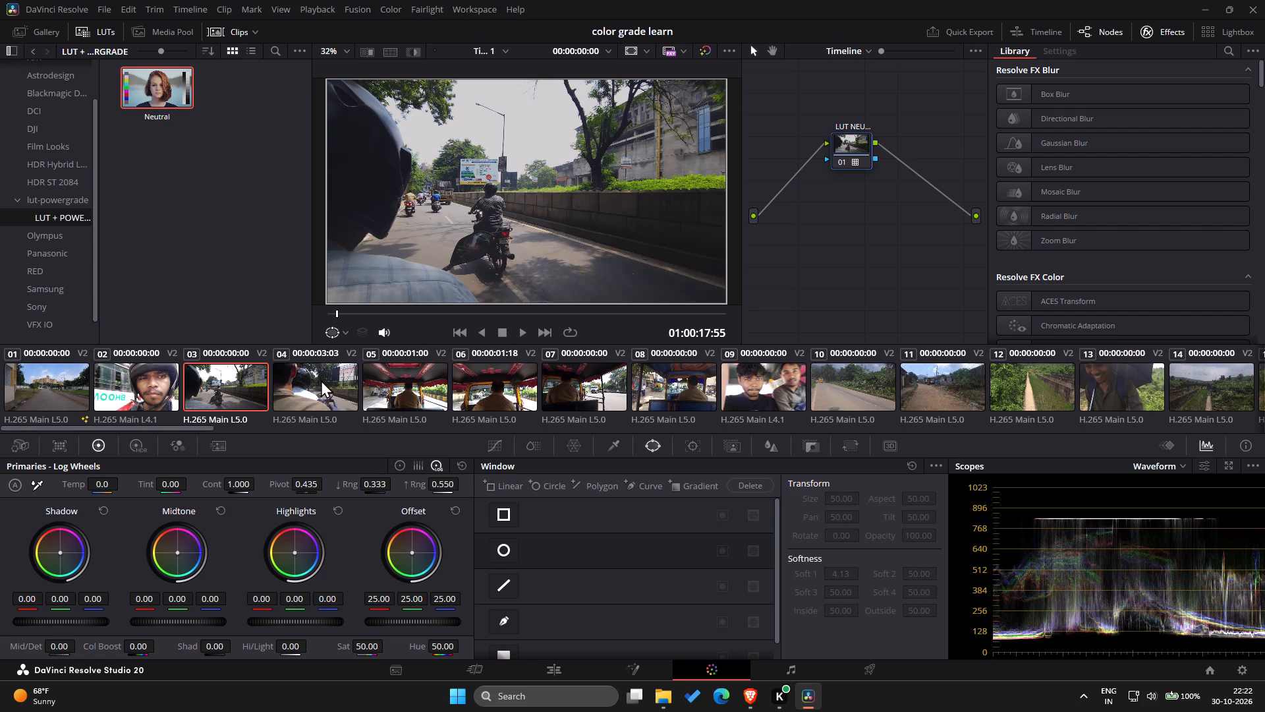
pyautogui.click(321, 380)
pyautogui.click(389, 377)
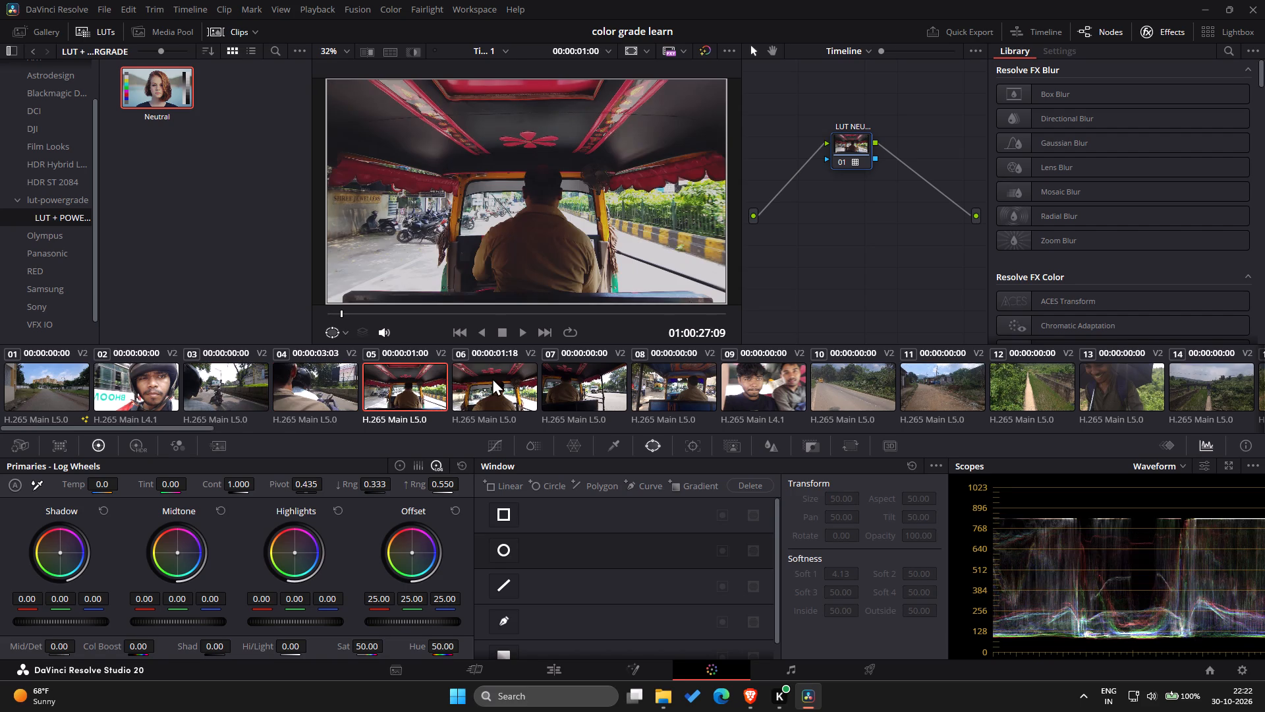
pyautogui.click(492, 378)
pyautogui.click(559, 380)
pyautogui.click(626, 385)
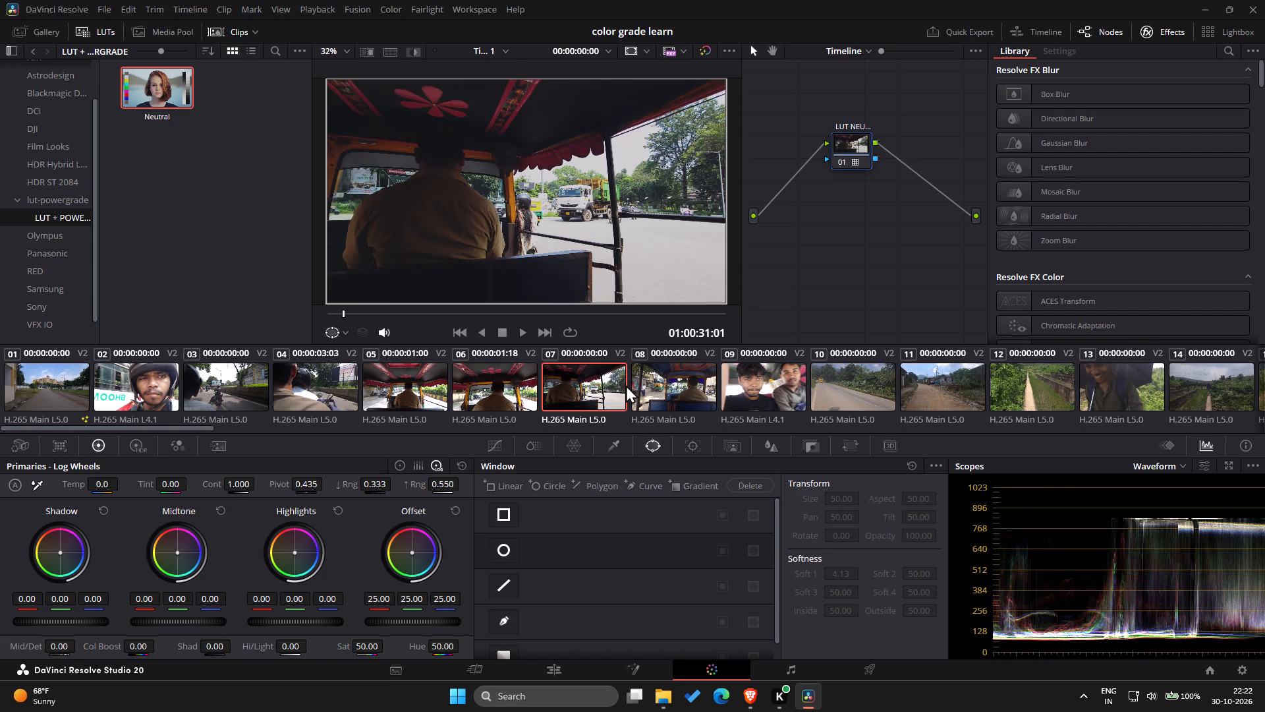
pyautogui.click(648, 385)
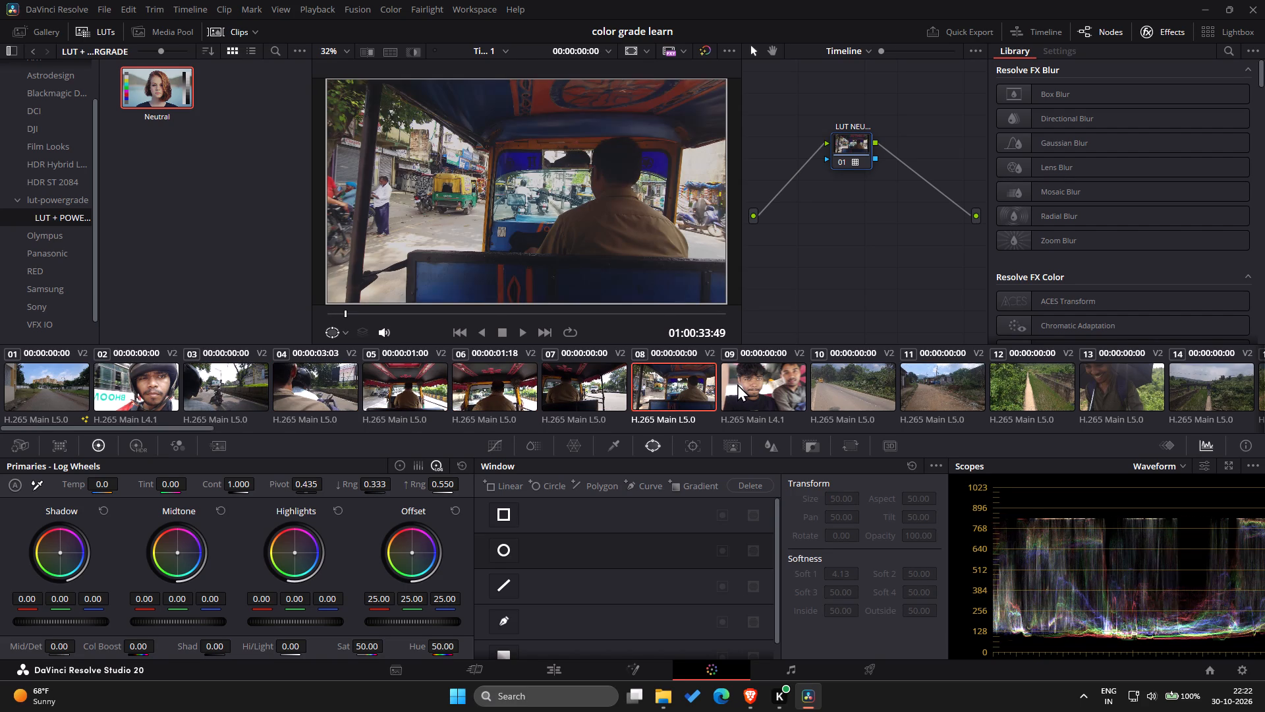
pyautogui.click(737, 384)
pyautogui.click(847, 384)
pyautogui.click(927, 383)
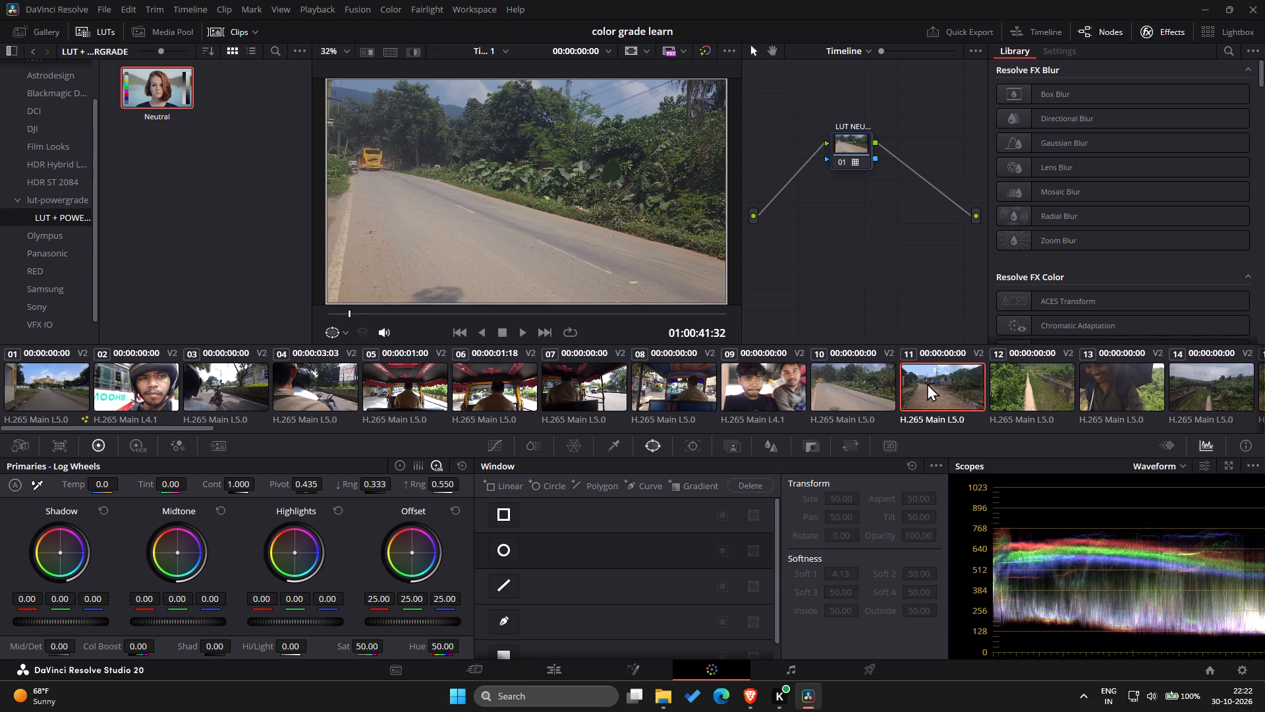
pyautogui.click(1028, 375)
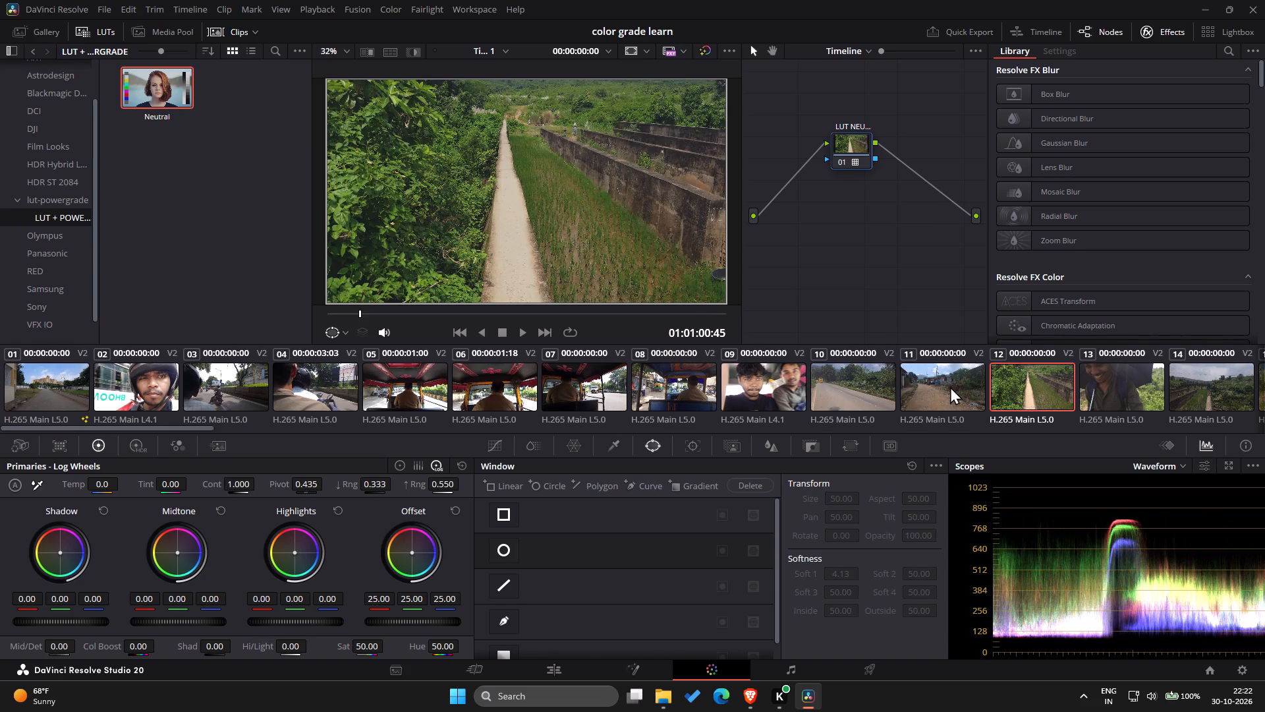
# Compare clip 12 with all grades bypassed and enabled to judge the LUT's effect.
pyautogui.click(704, 42)
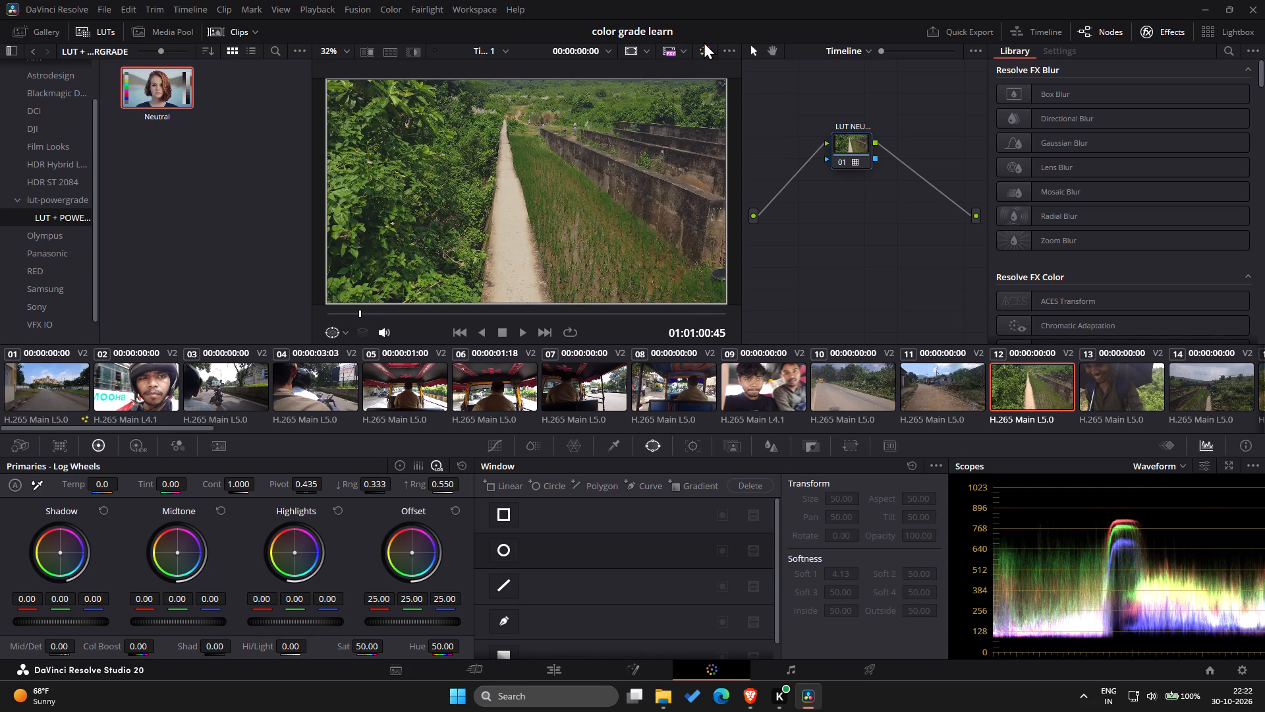
pyautogui.click(705, 44)
pyautogui.click(706, 45)
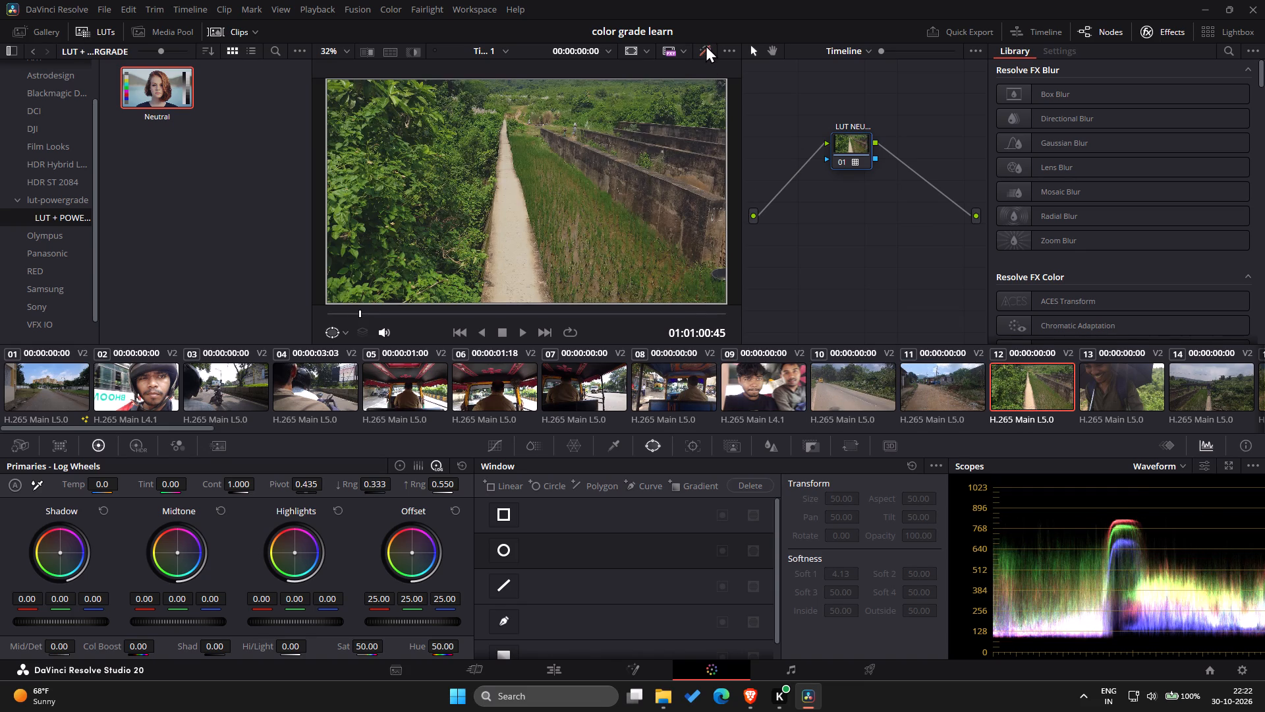
pyautogui.click(706, 45)
pyautogui.click(706, 45)
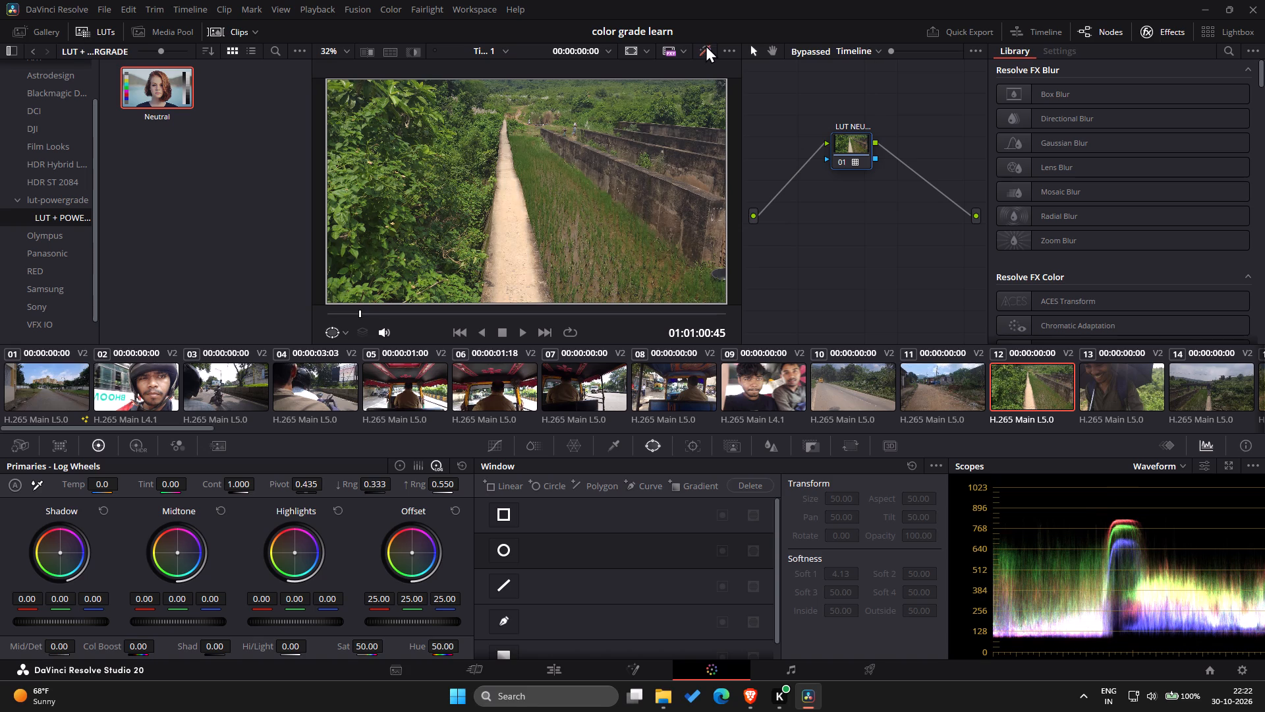
pyautogui.click(706, 45)
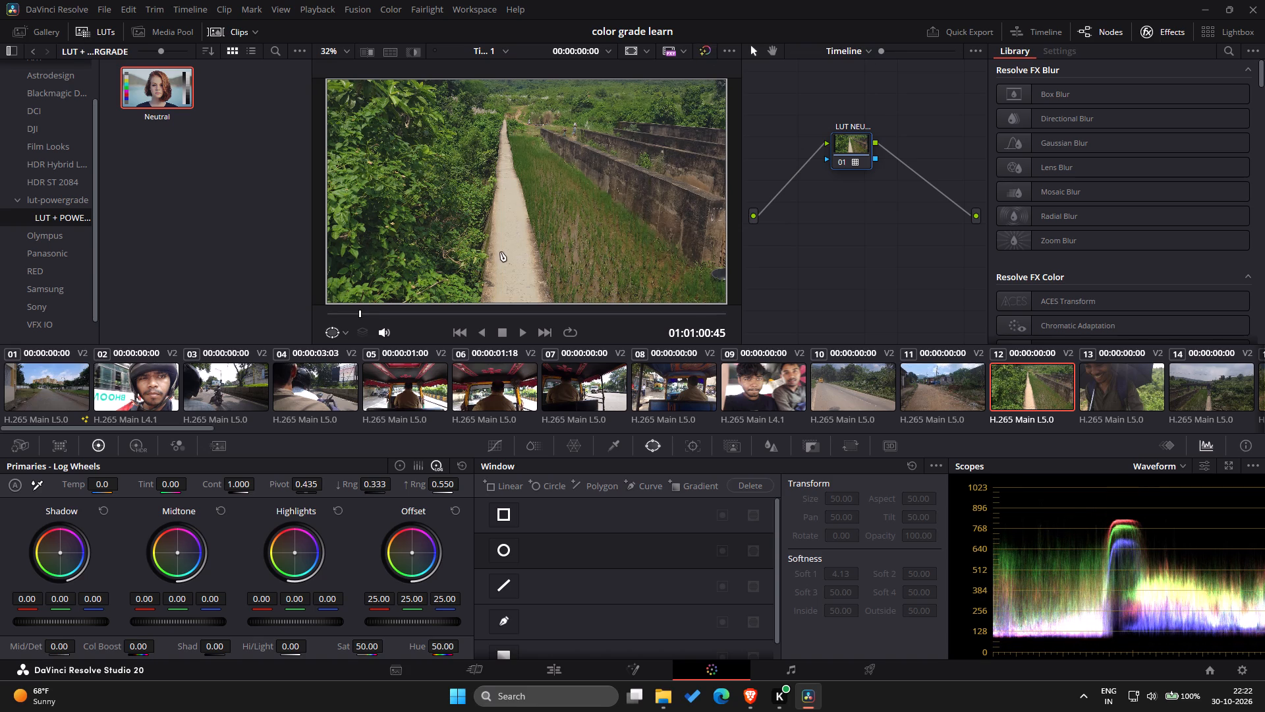
# Delete the LUT NEUTRAL node from clip 01's clip-level graph and move EXP up into its place before CONT.
pyautogui.click(40, 398)
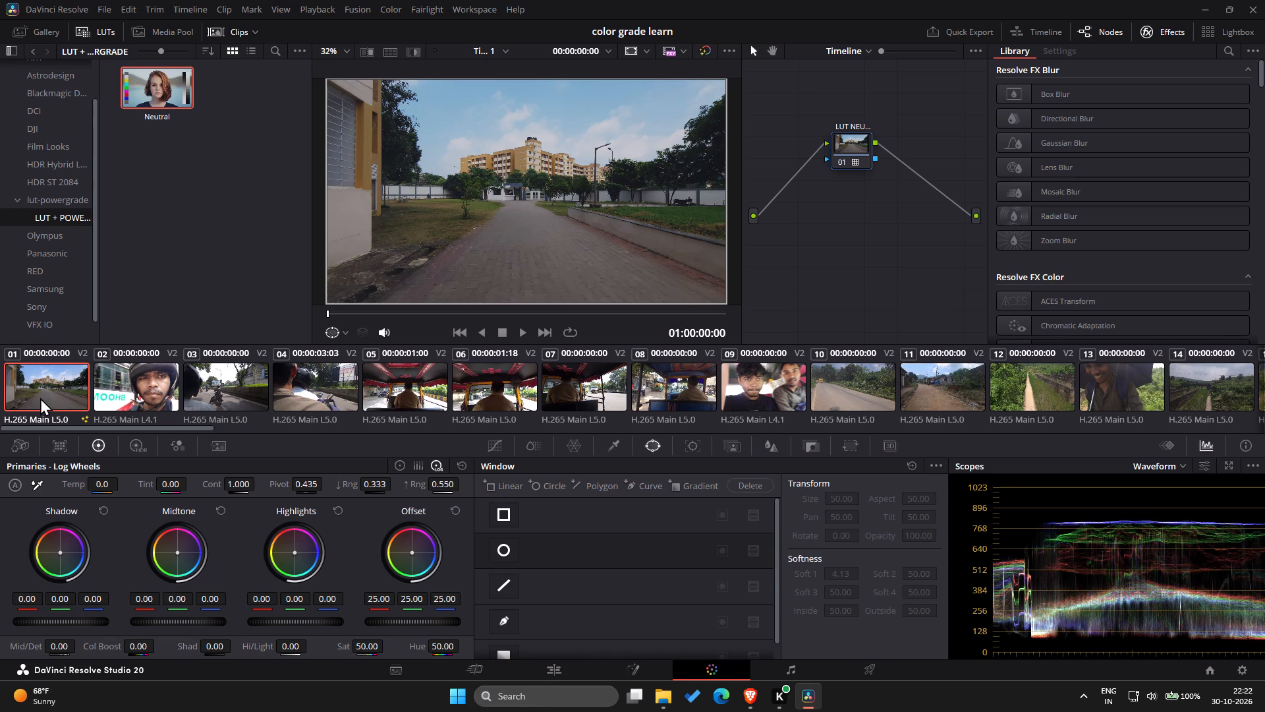
pyautogui.click(850, 47)
pyautogui.click(854, 67)
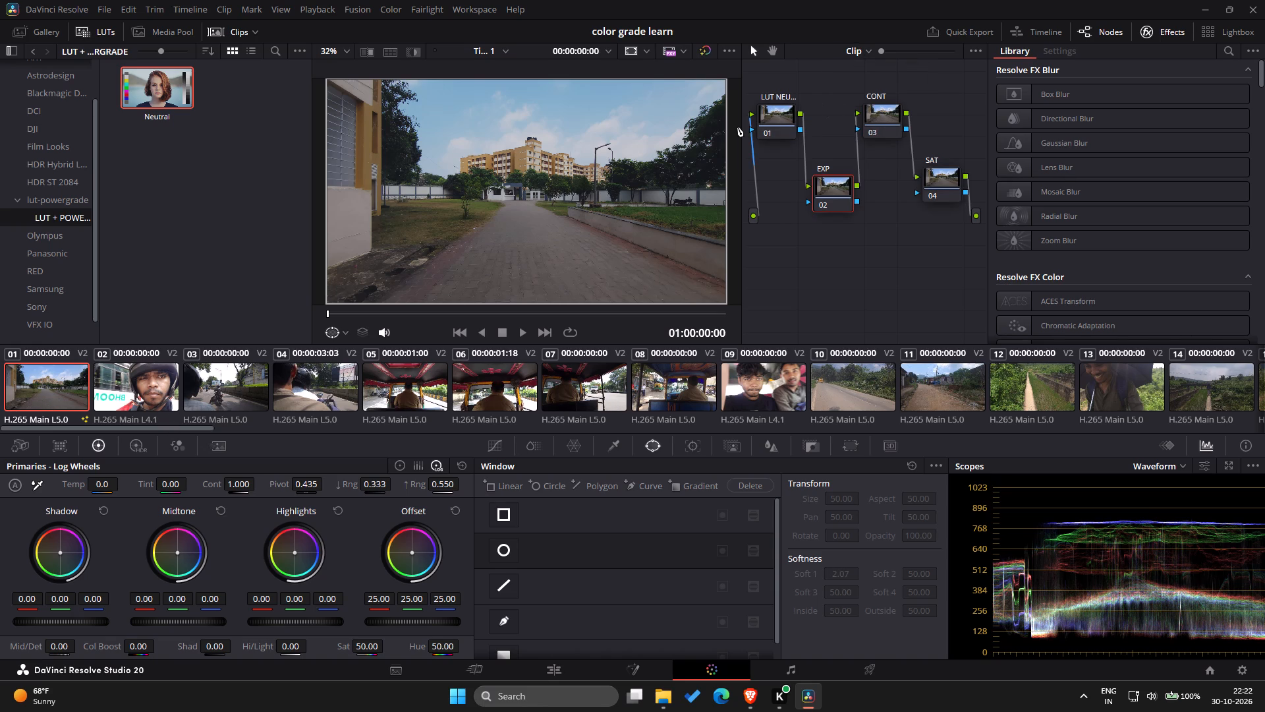
pyautogui.rightClick(768, 129)
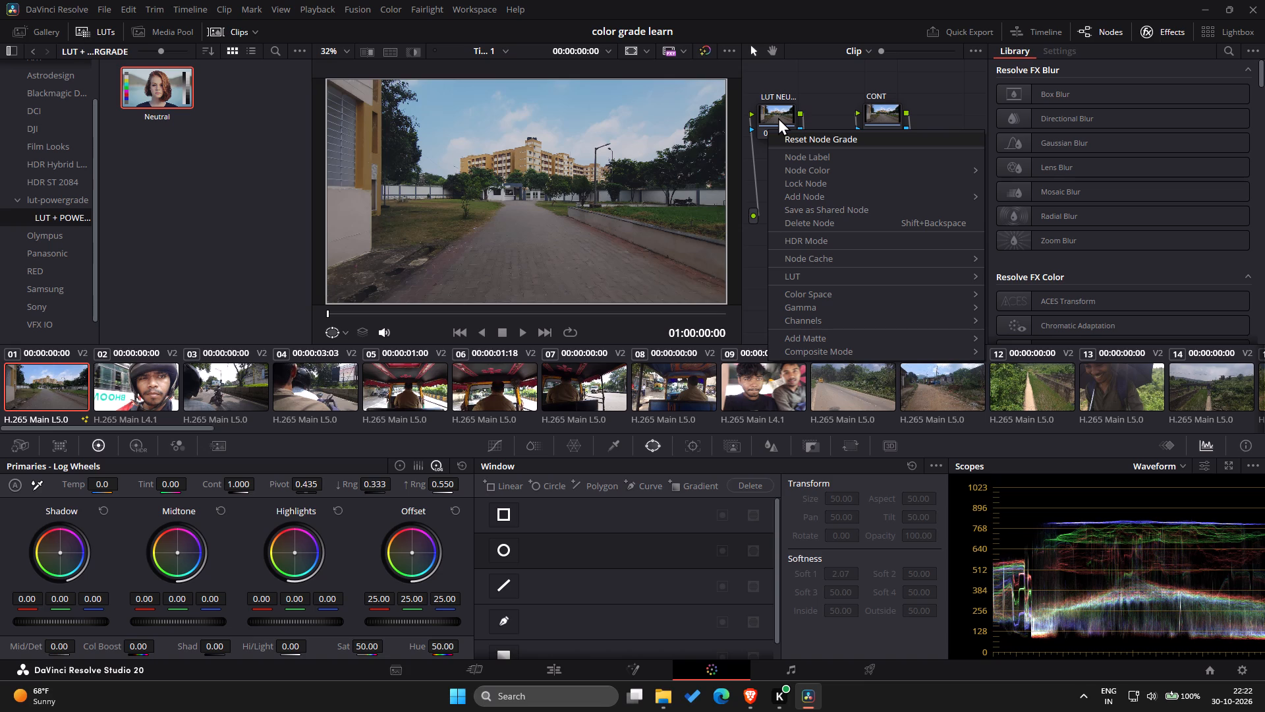
pyautogui.click(779, 117)
pyautogui.rightClick(779, 117)
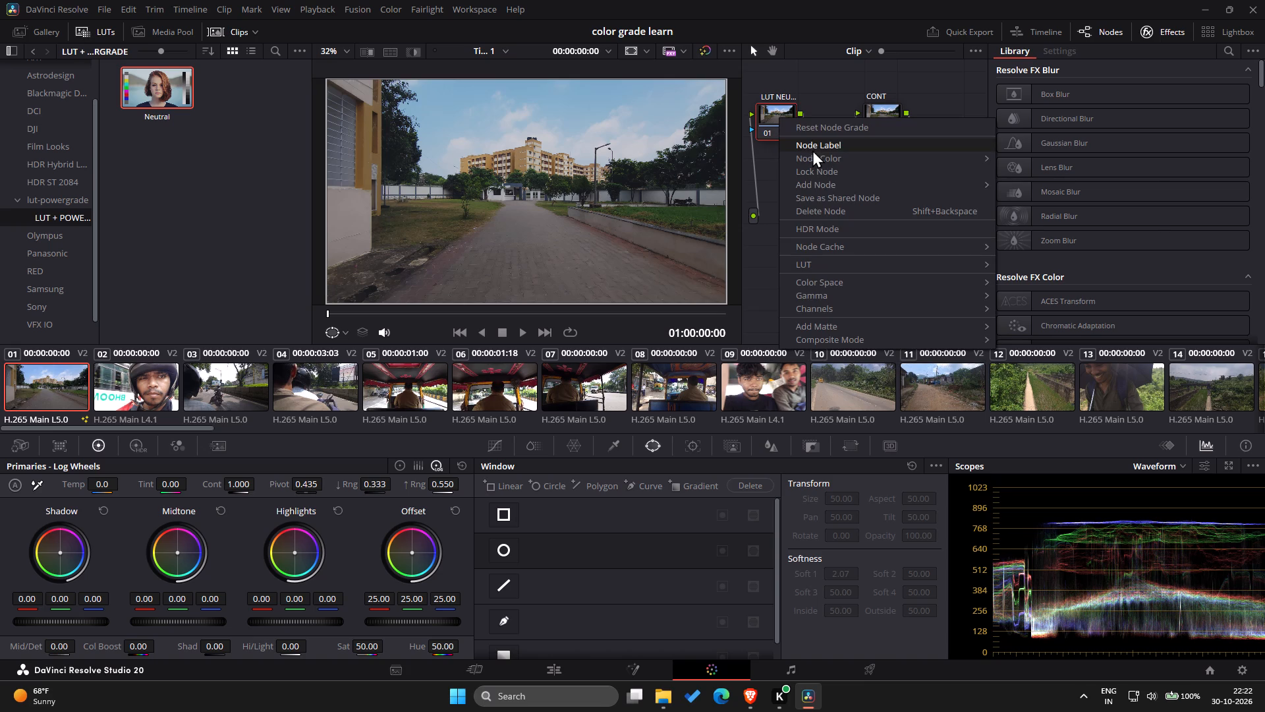
pyautogui.click(826, 211)
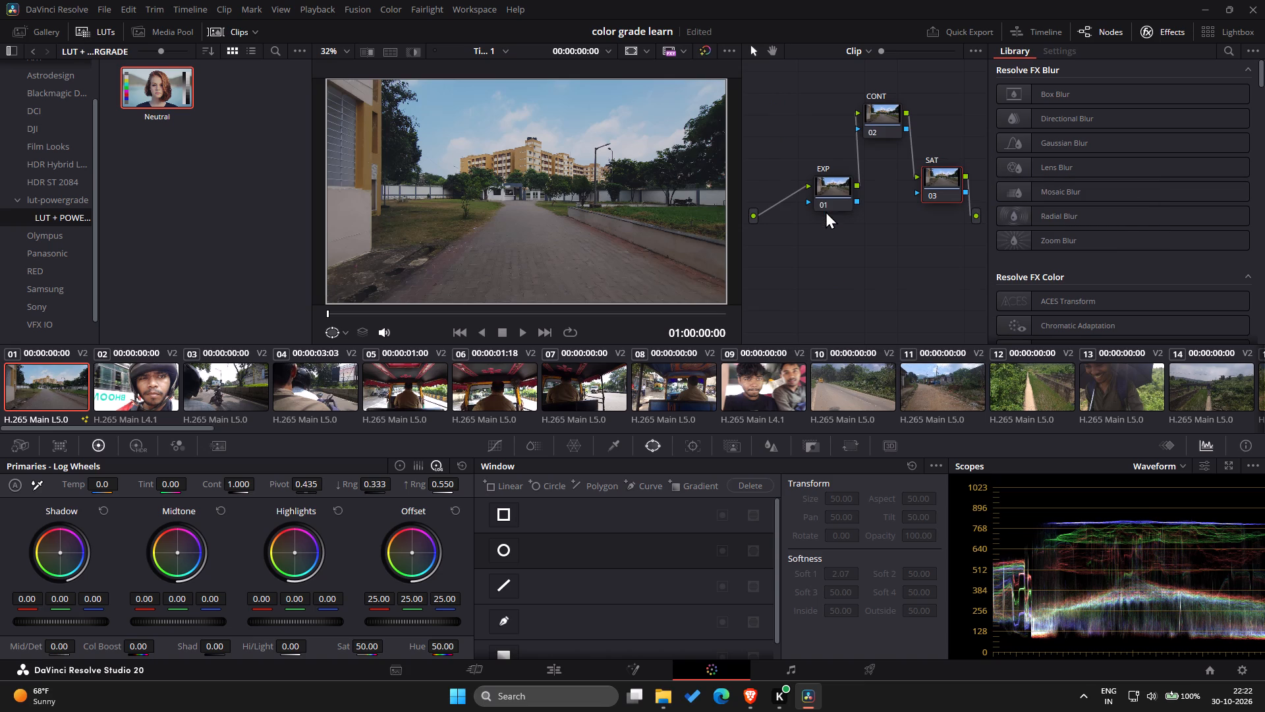
pyautogui.moveTo(828, 189); pyautogui.dragTo(790, 144)
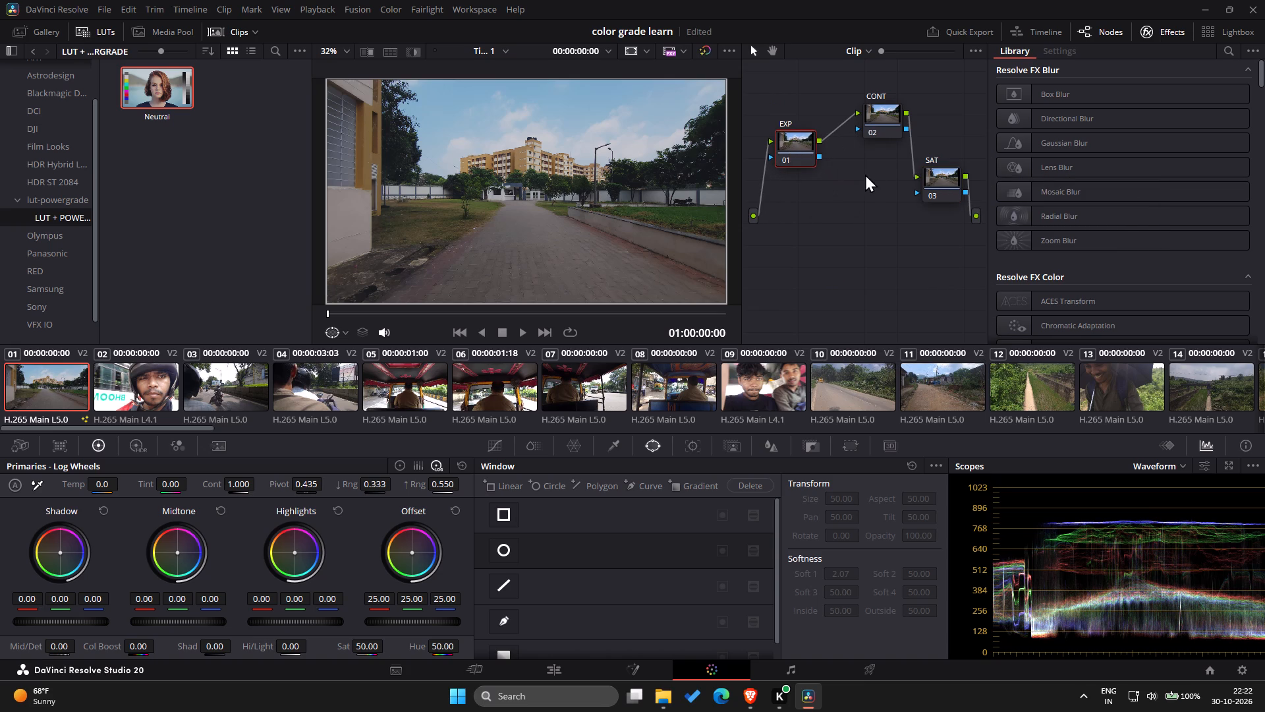
pyautogui.rightClick(841, 198)
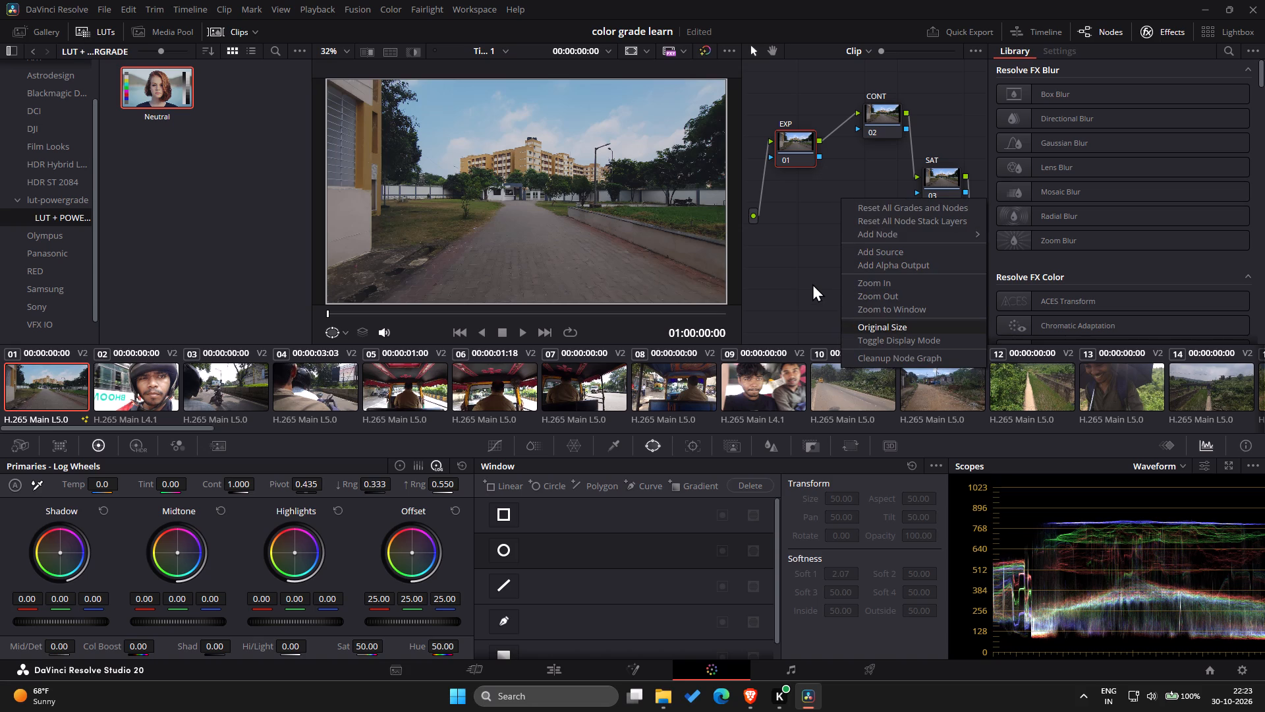
pyautogui.click(822, 270)
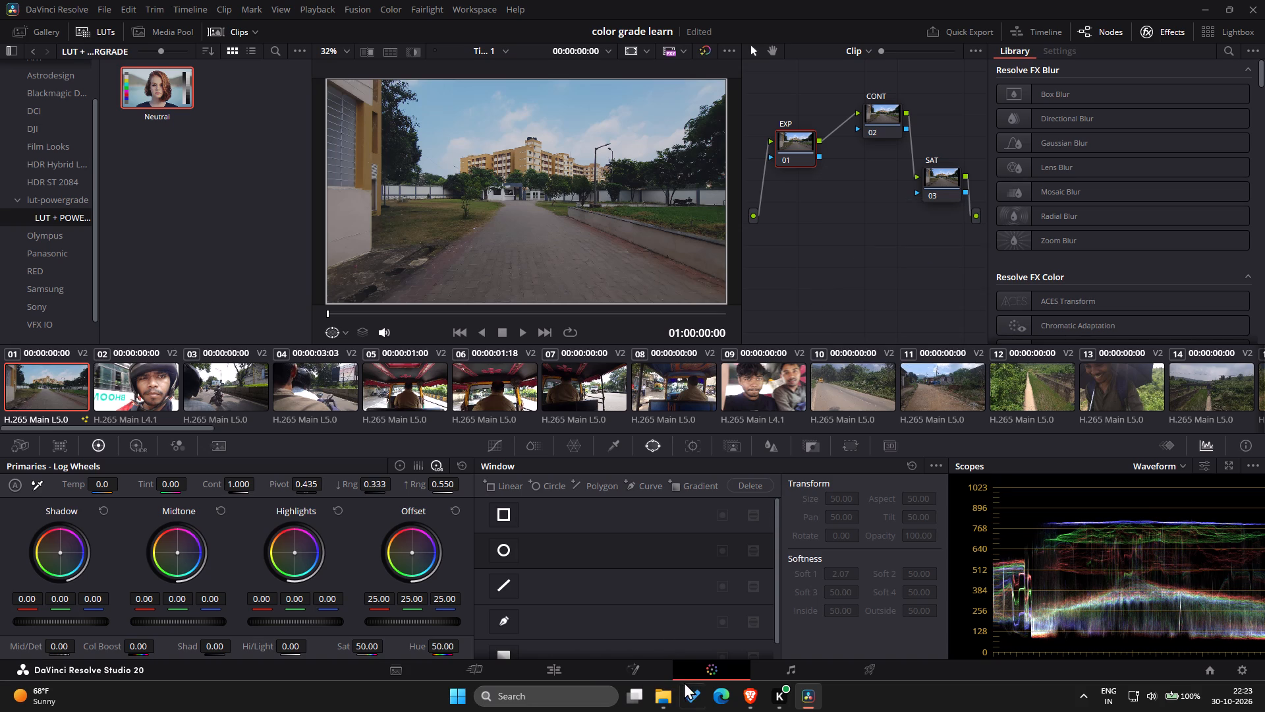
# Switch to the YouTube tutorial in Brave and skim from the "Setting up color management" chapter to about 14:24 in "Building a stylistic look".
pyautogui.click(745, 656)
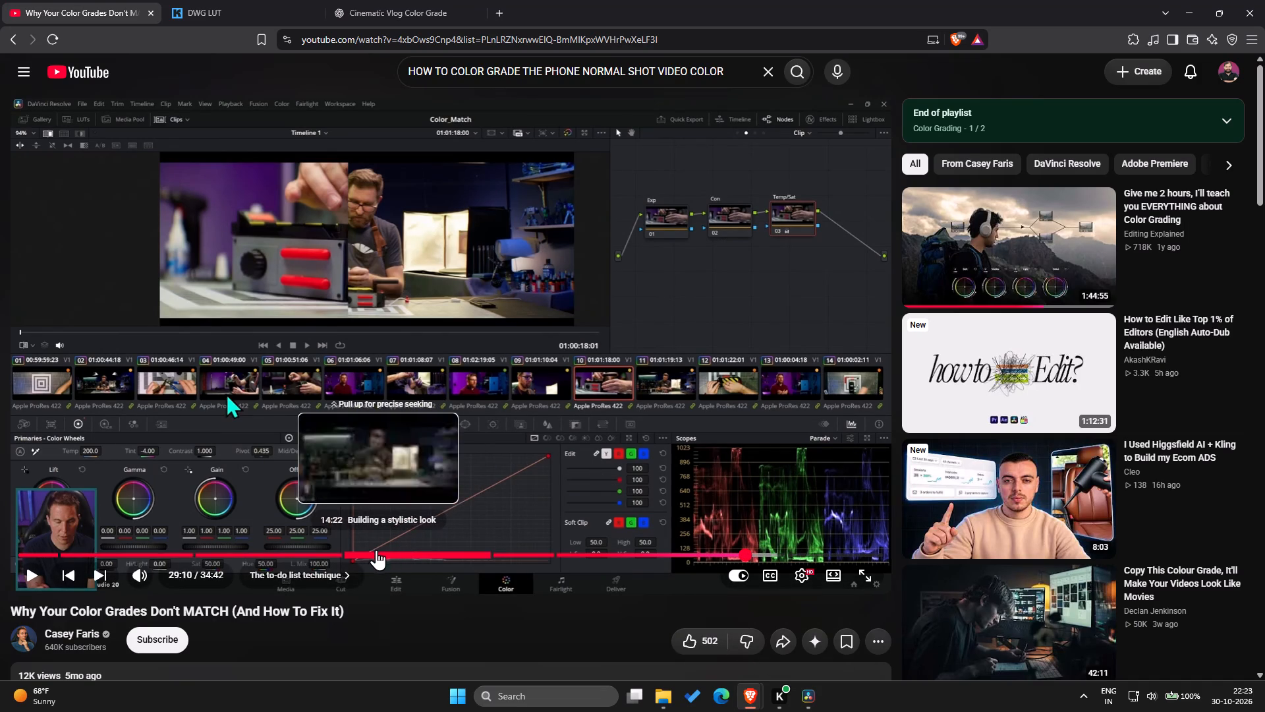
pyautogui.click(315, 547)
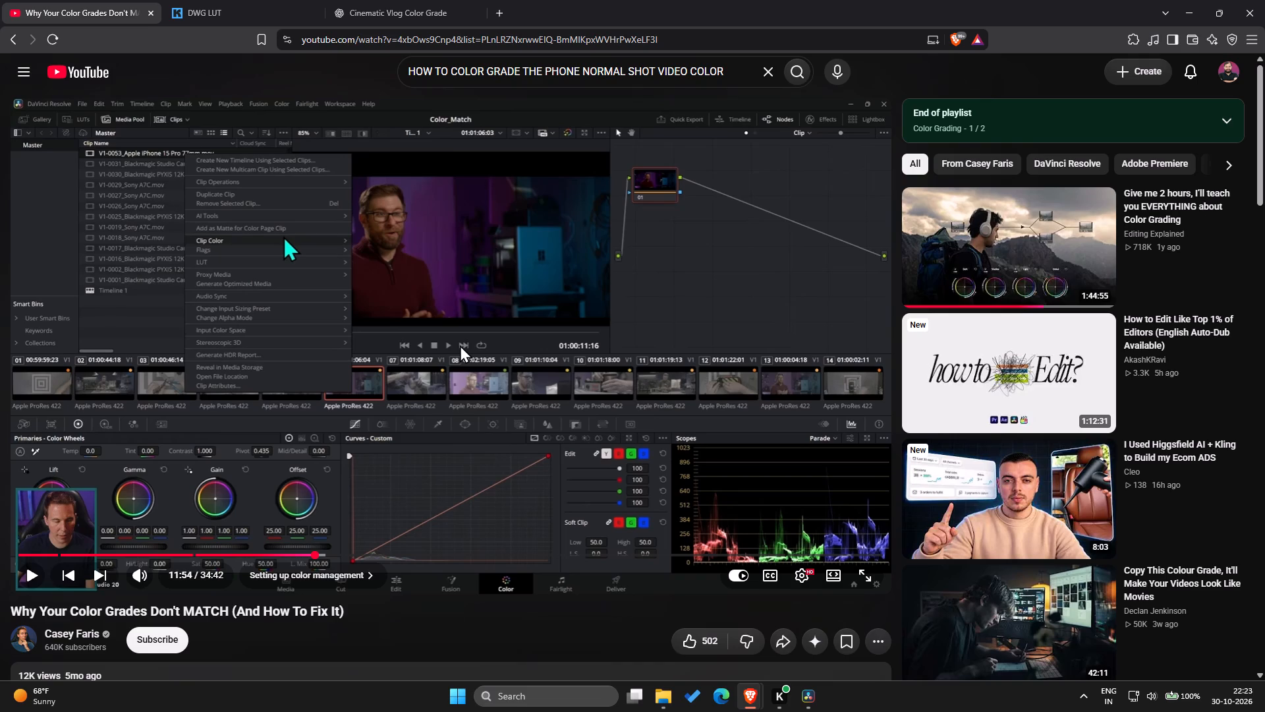
pyautogui.press('Right')
pyautogui.press('Right')
pyautogui.press('Right')
pyautogui.press('Right')
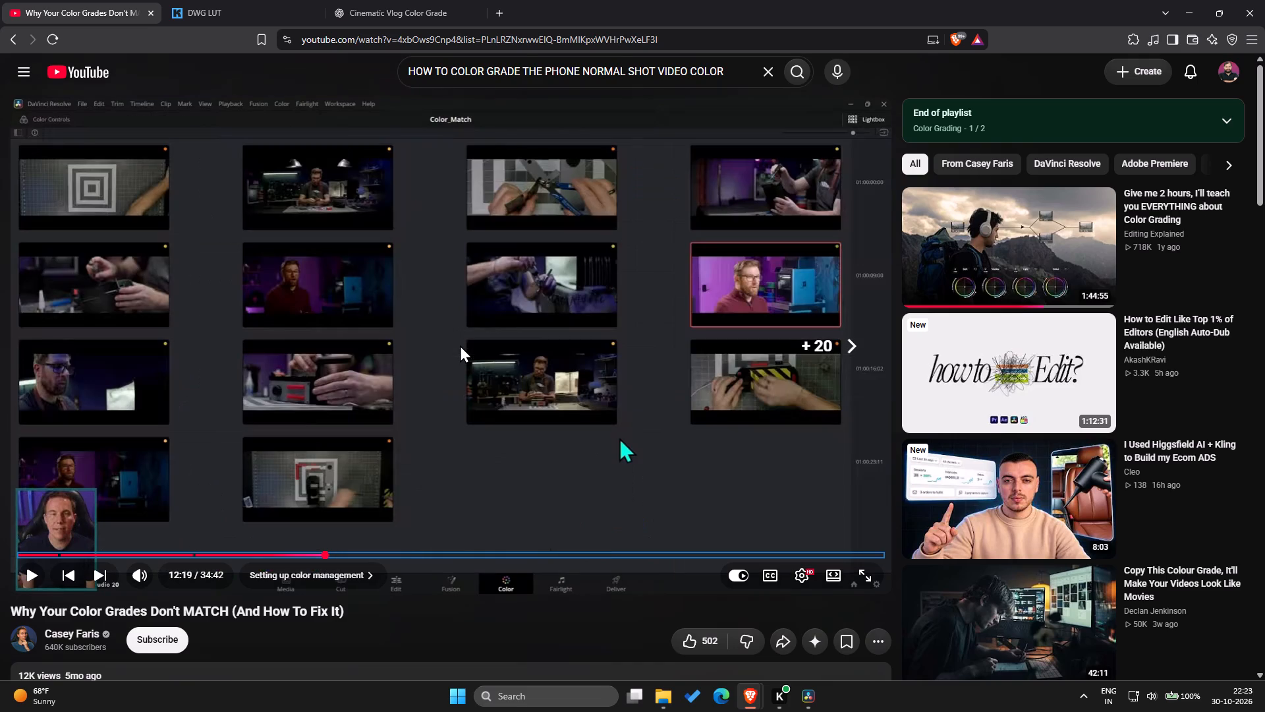
pyautogui.press('Right')
pyautogui.press('Right')
pyautogui.press('Right')
pyautogui.press('Right')
pyautogui.press('Right')
pyautogui.press('Right')
pyautogui.press('Right')
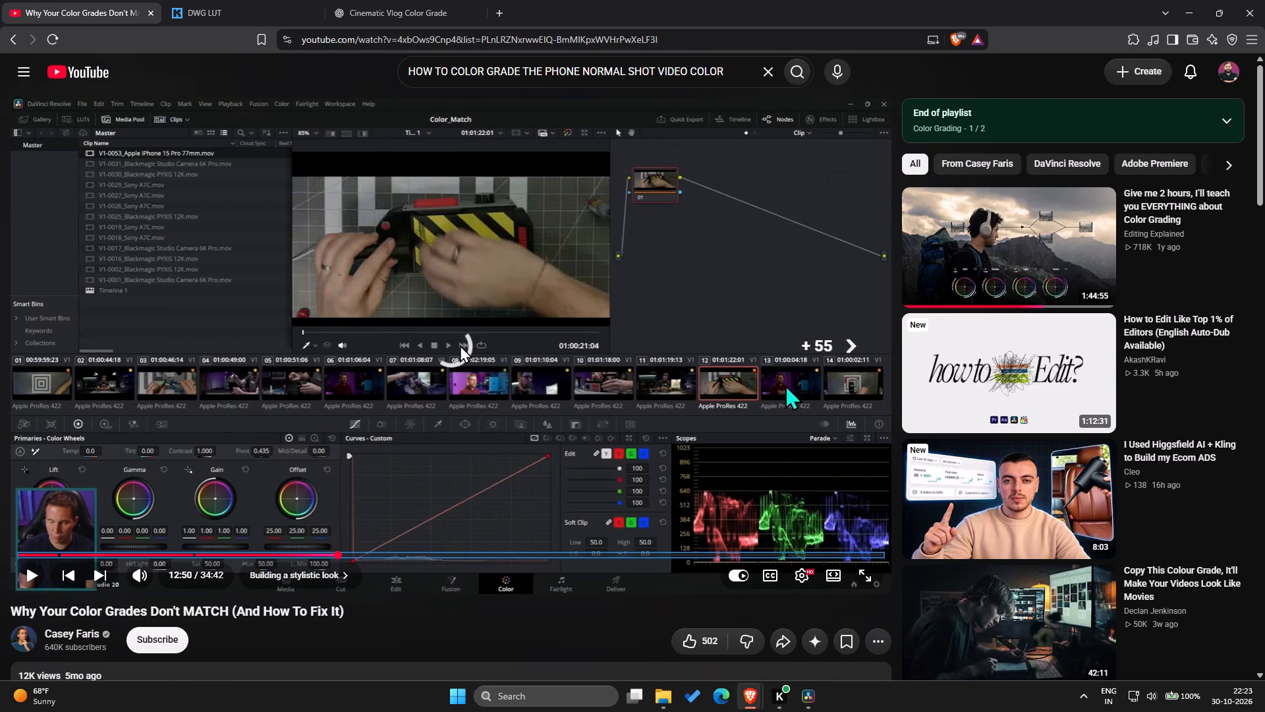
pyautogui.press('Right')
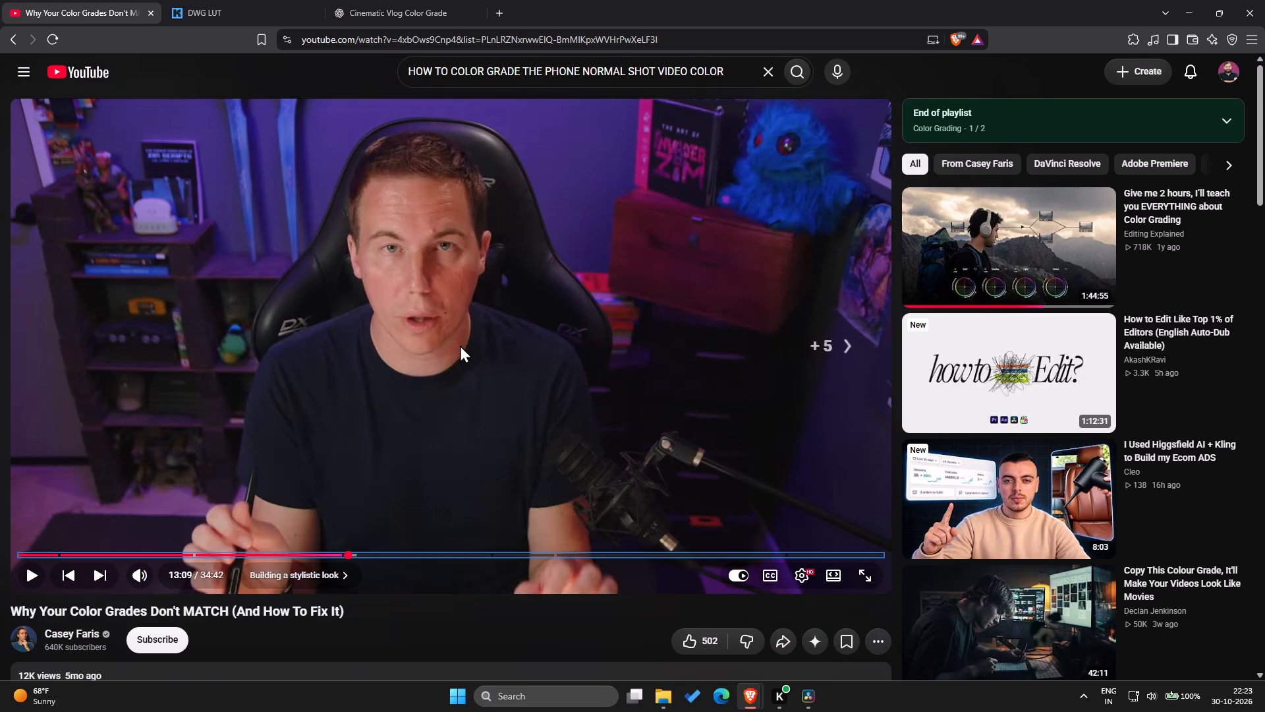
pyautogui.press('Right')
pyautogui.press('Right')
pyautogui.press('Right')
pyautogui.press('Right')
pyautogui.press('Right')
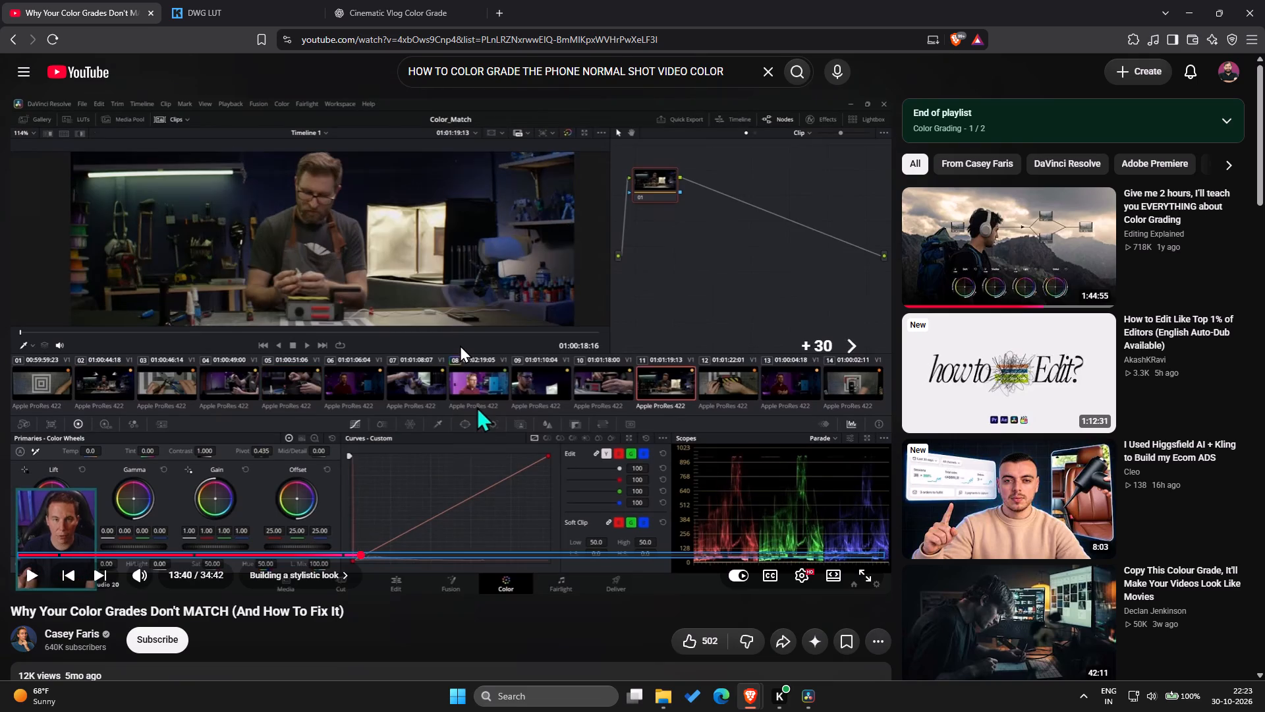
pyautogui.press('Right')
pyautogui.press('Right')
pyautogui.press('Right')
pyautogui.press('Right')
pyautogui.press('Right')
pyautogui.press('Right')
pyautogui.press('Right')
pyautogui.press('Right')
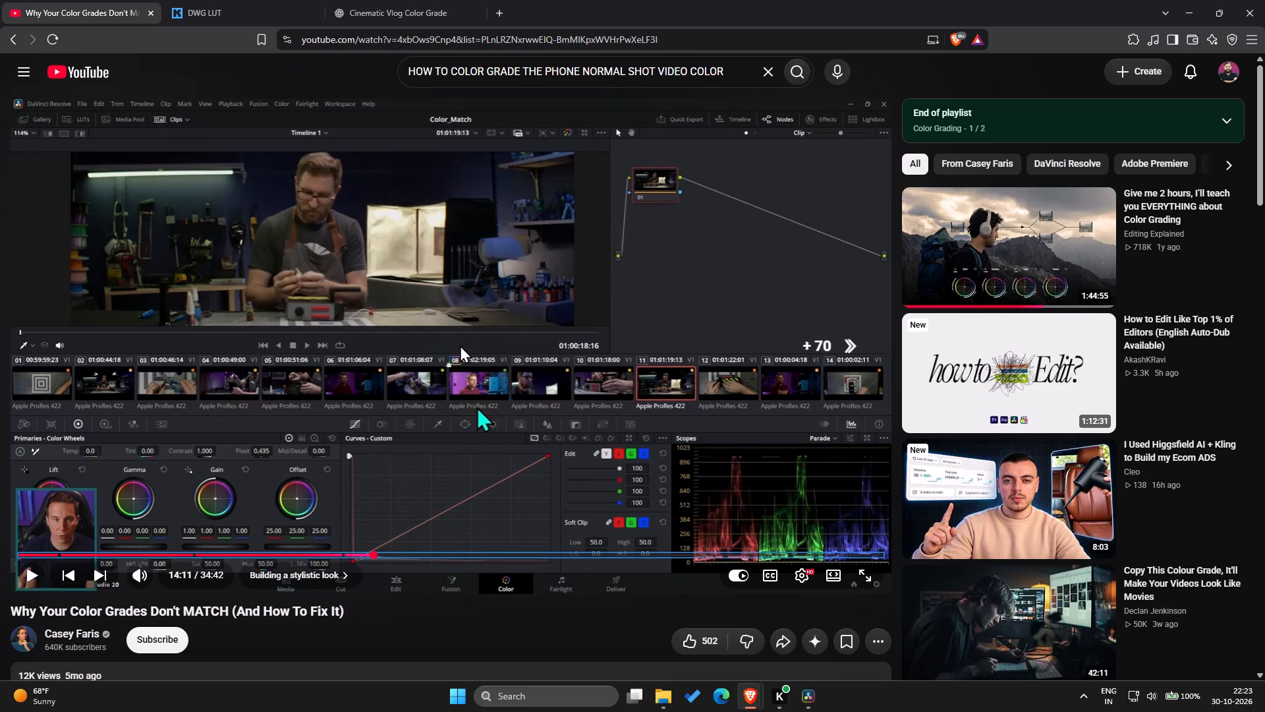
pyautogui.press('Right')
pyautogui.press('Right')
pyautogui.press('Right')
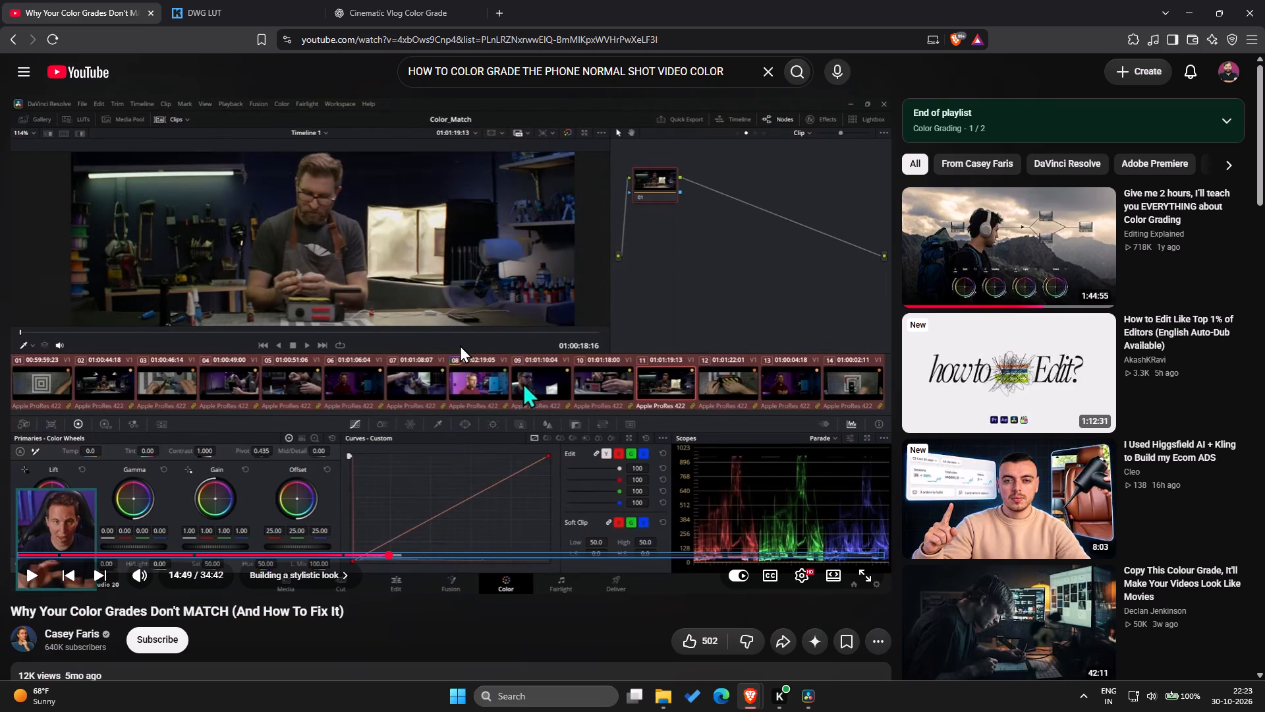
pyautogui.press('Left')
pyautogui.press('Left')
pyautogui.press('Left')
pyautogui.press('Left')
pyautogui.press('Left')
pyautogui.press('Left')
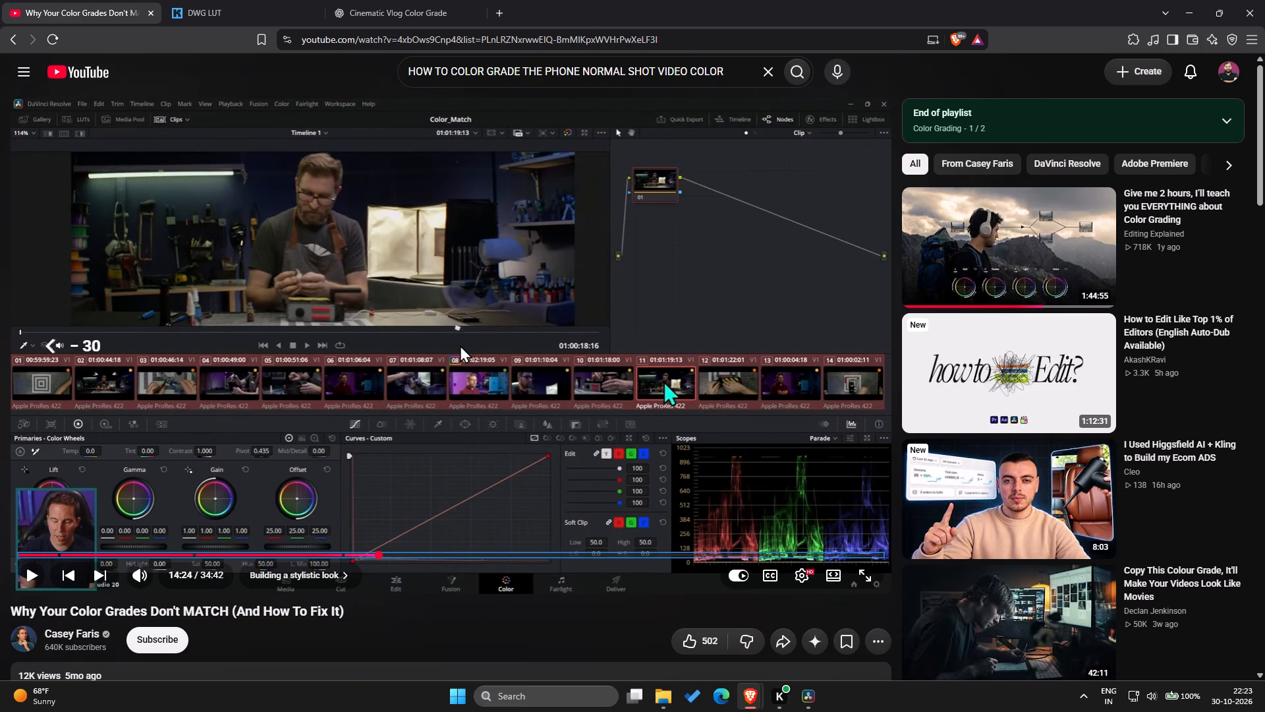
# Watch and replay the tutorial section around 14:30 on grouping all selected clips, pausing at the clip options.
pyautogui.press('space')
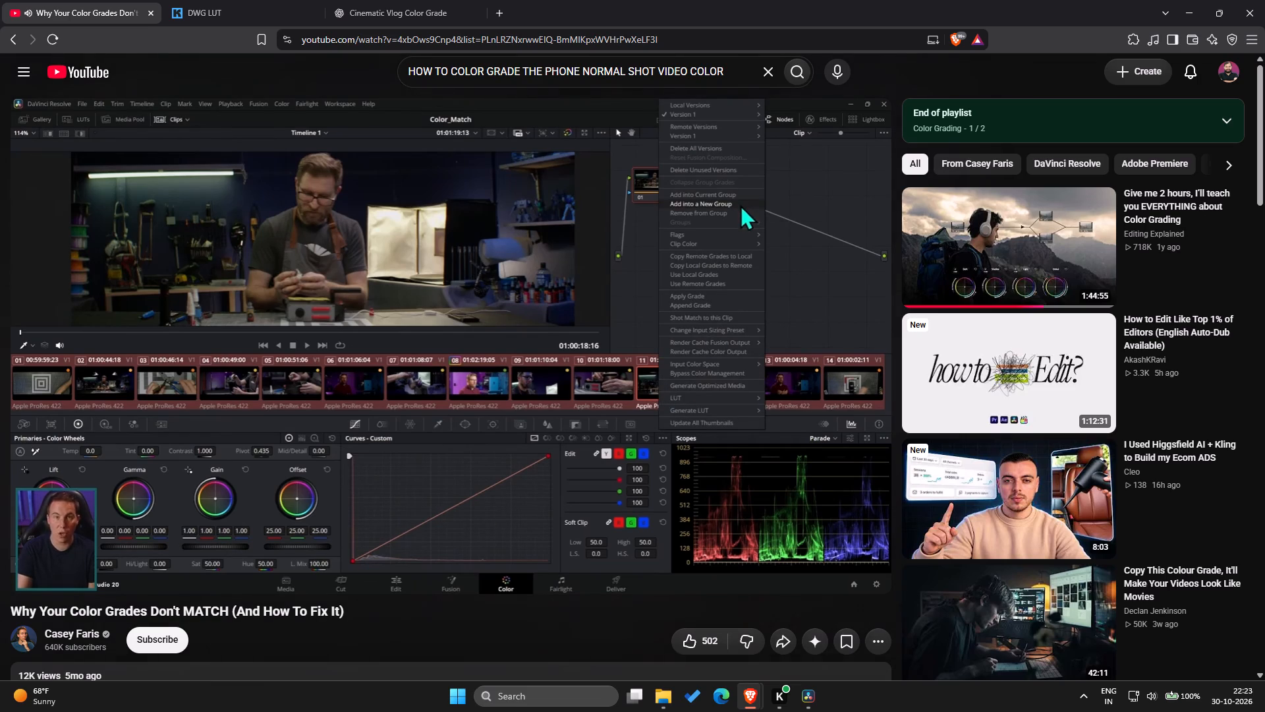
pyautogui.press('Left')
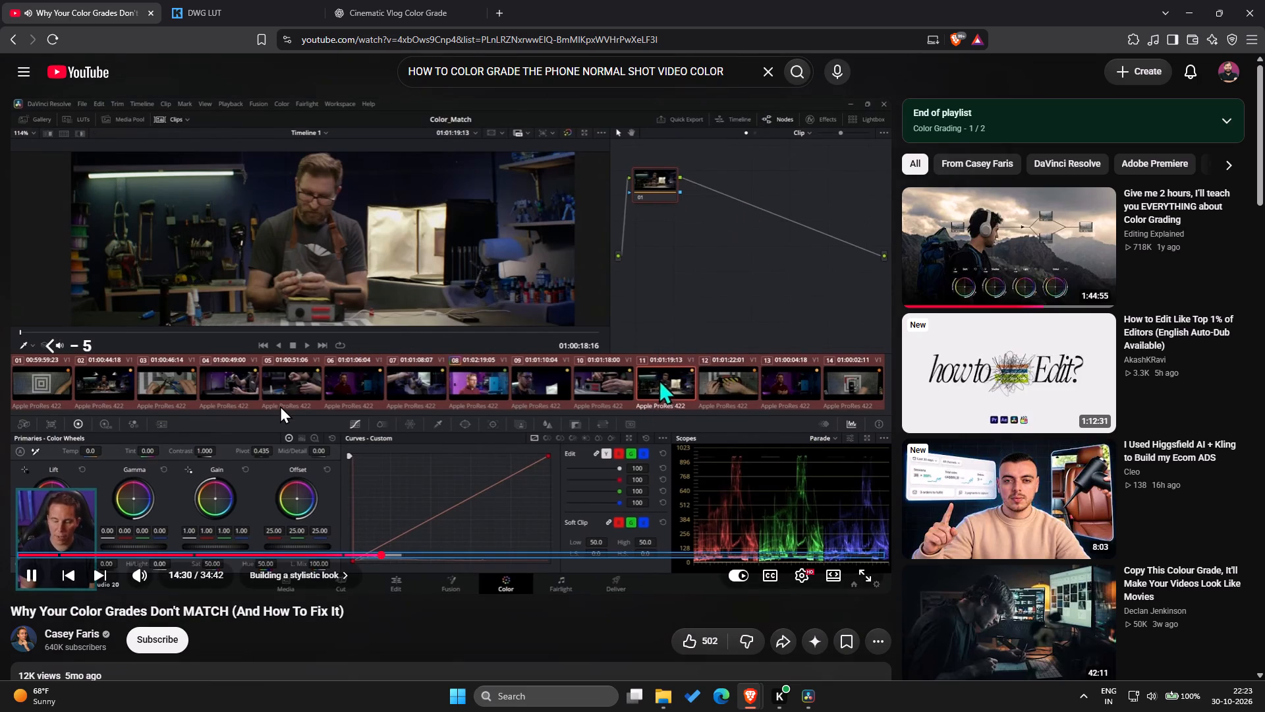
pyautogui.press('Left')
pyautogui.press('Left')
pyautogui.click(280, 405)
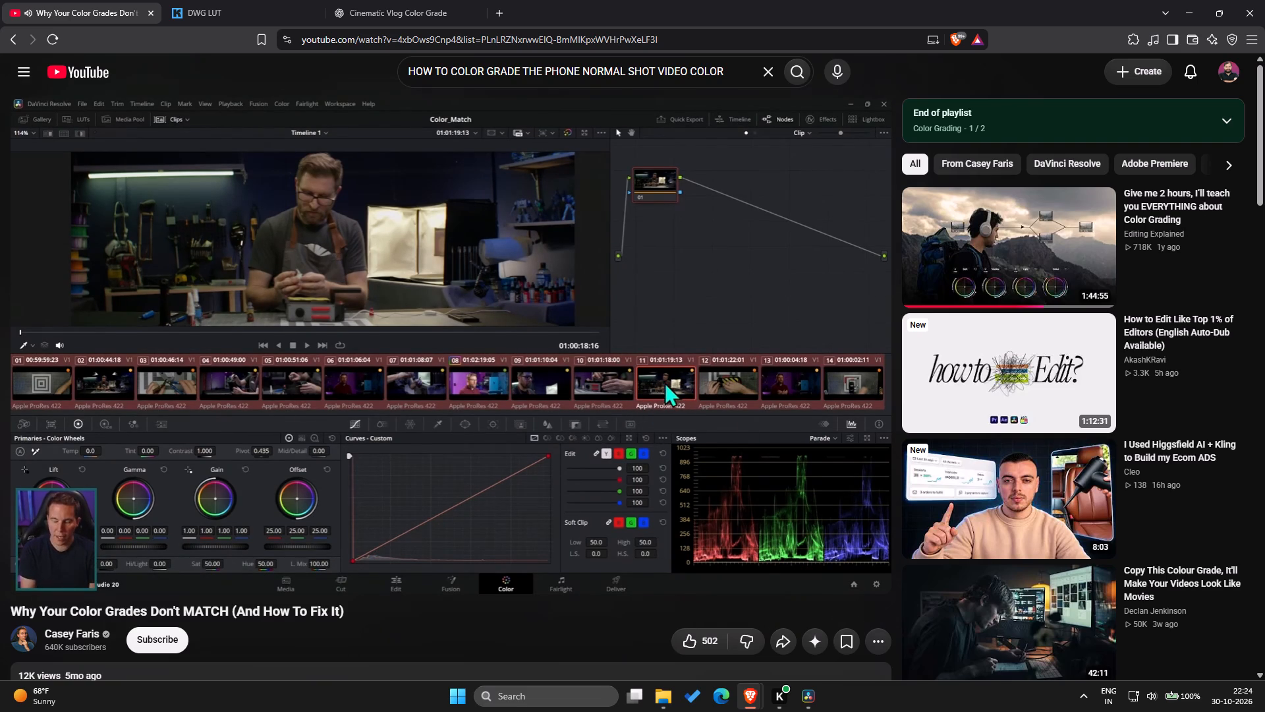
pyautogui.press('space')
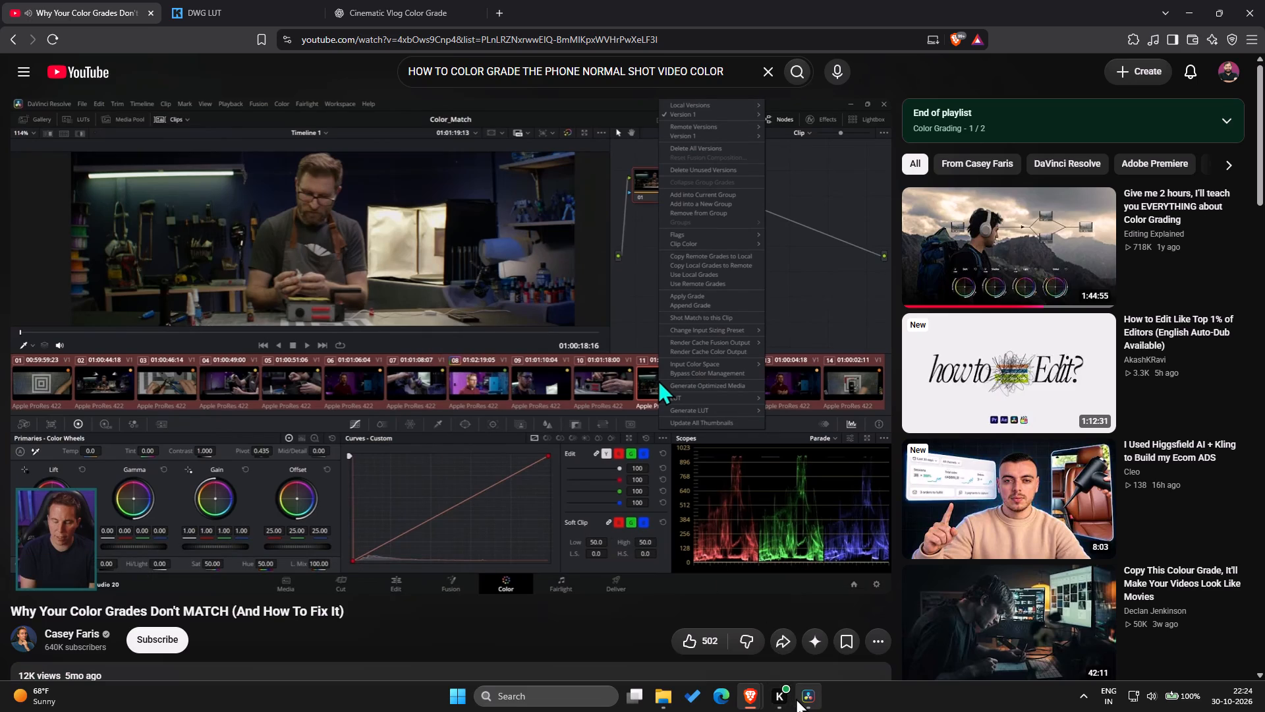
# In DaVinci Resolve, select all clips and add them into a new group named Group 1, rechecking the tutorial for the grouping option.
pyautogui.click(784, 635)
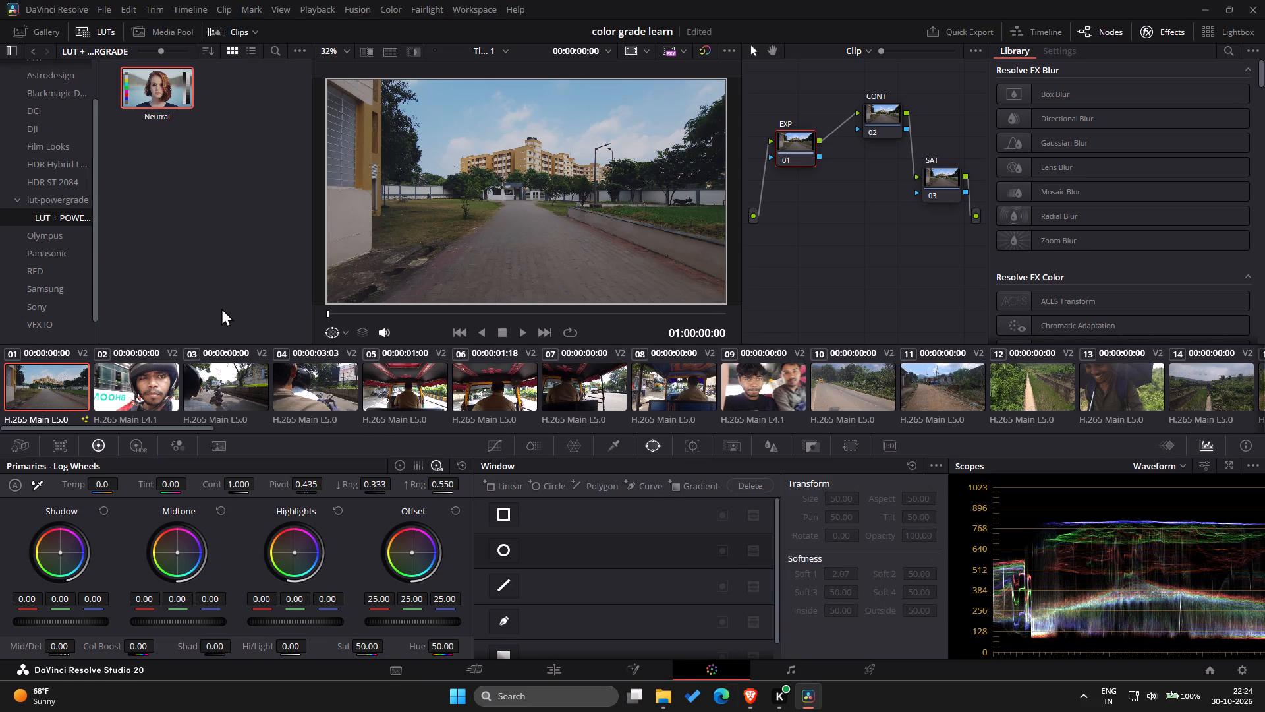
pyautogui.hotkey('ctrl', 'a')
pyautogui.hotkey('ctrl', 'a')
pyautogui.scroll(1, 221, 308)
pyautogui.click(58, 392)
pyautogui.hotkey('ctrl', 'a')
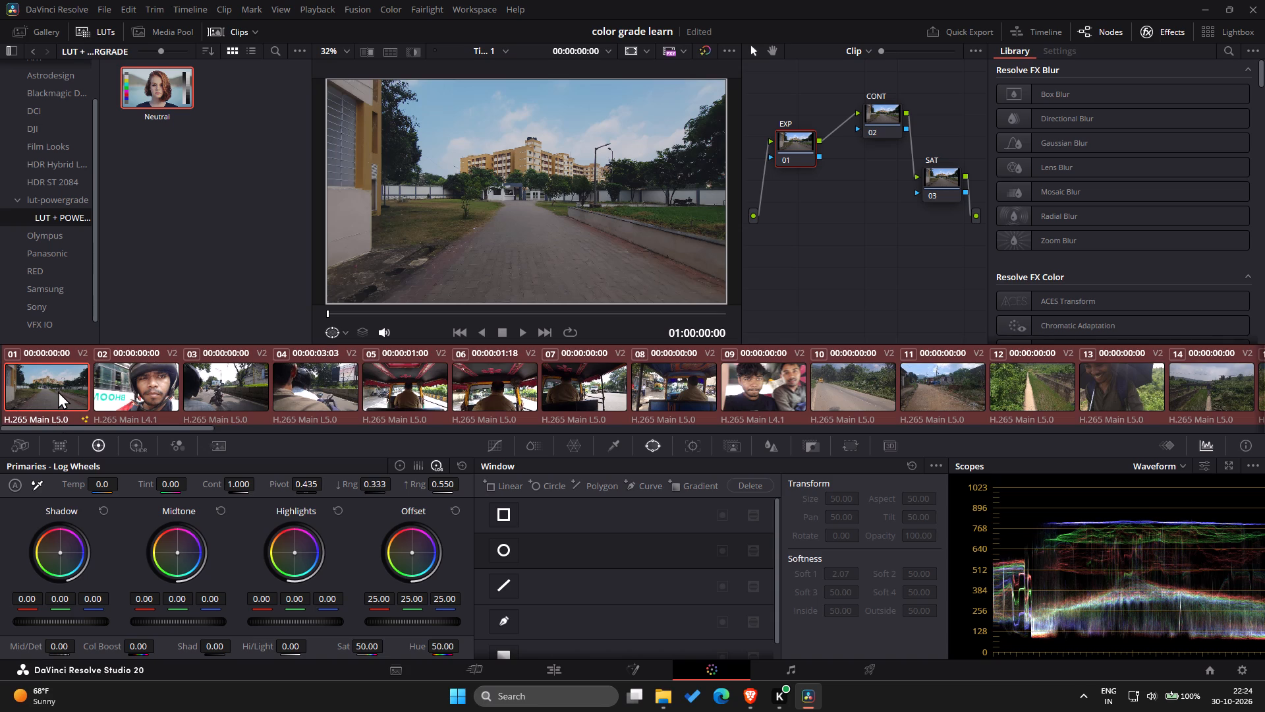
pyautogui.rightClick(868, 394)
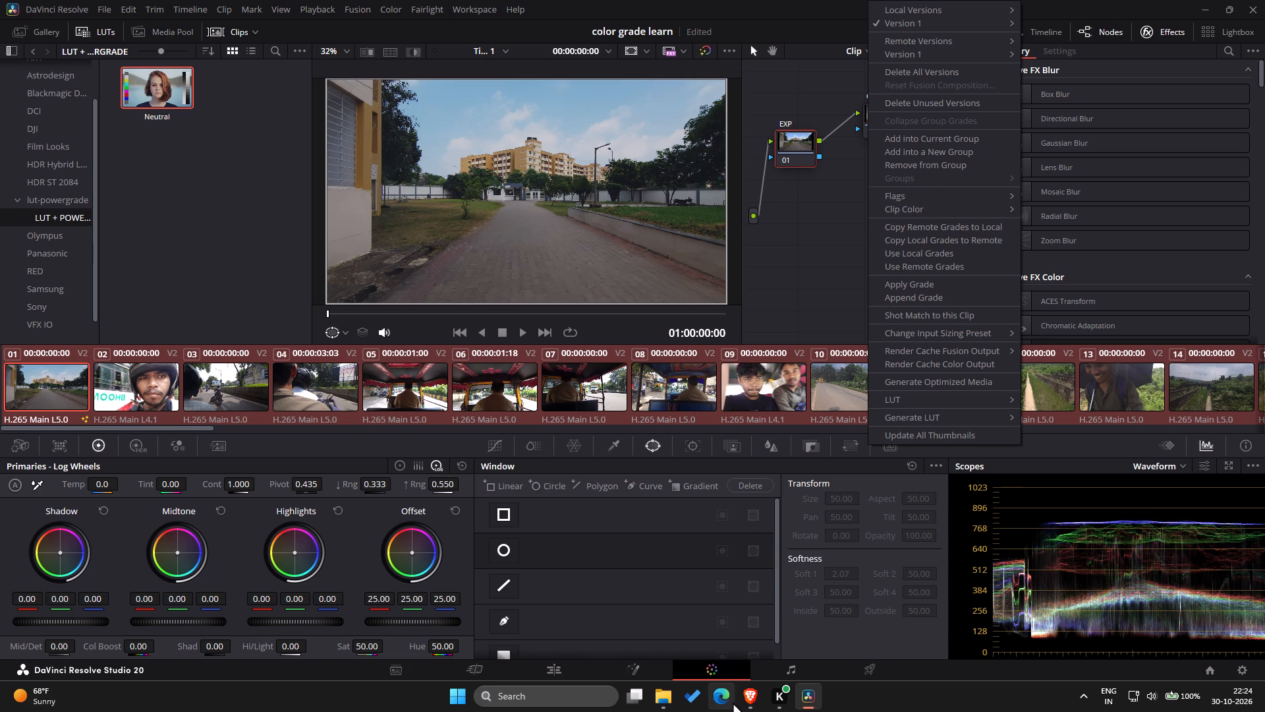
pyautogui.click(724, 576)
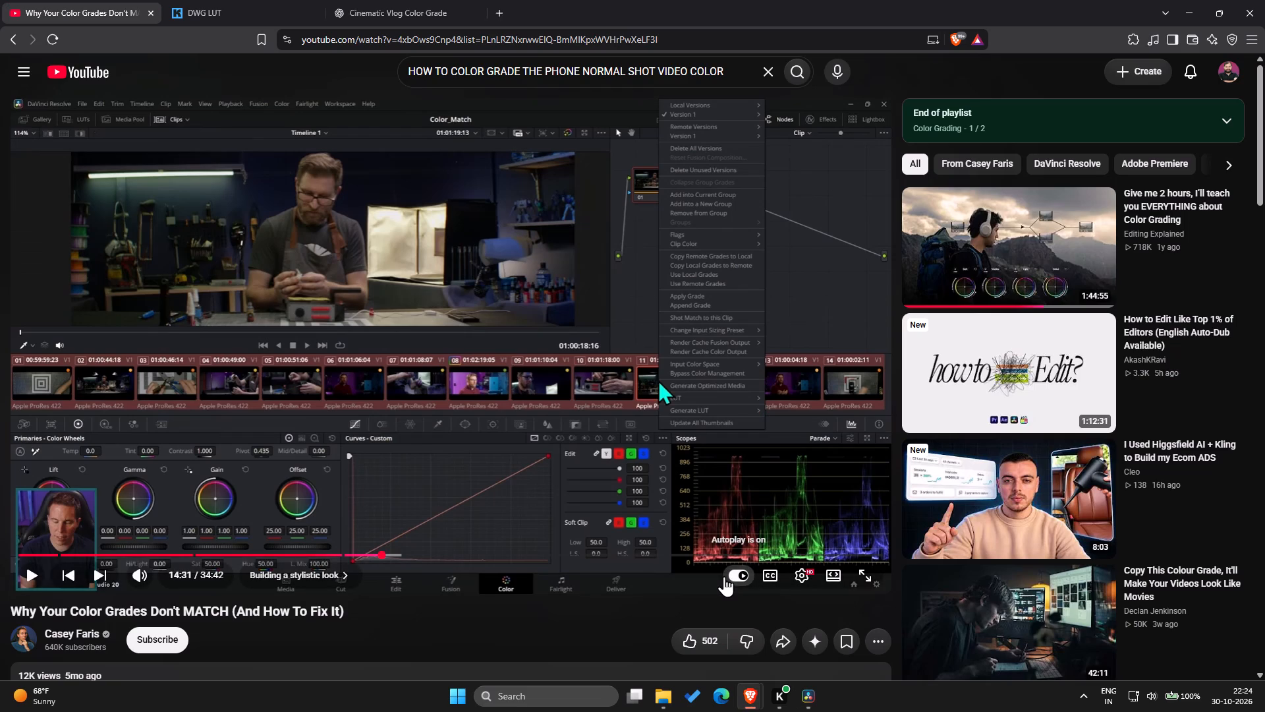
pyautogui.click(592, 373)
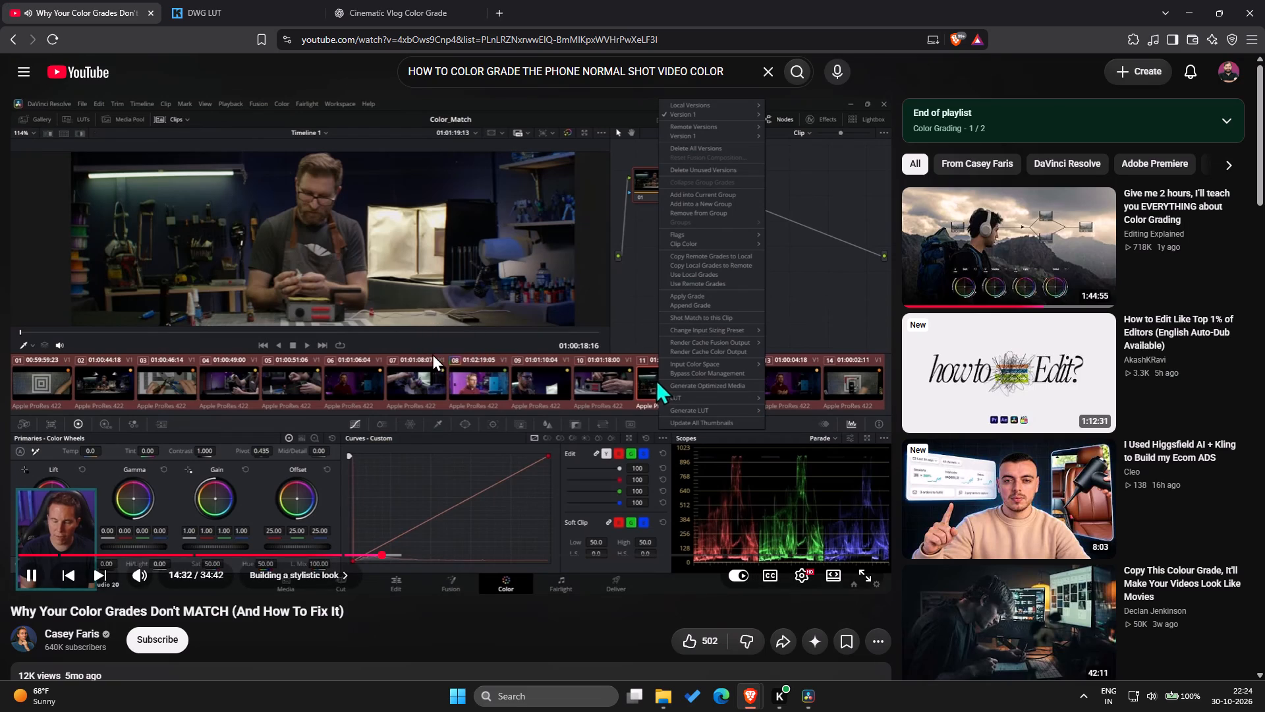
pyautogui.click(430, 336)
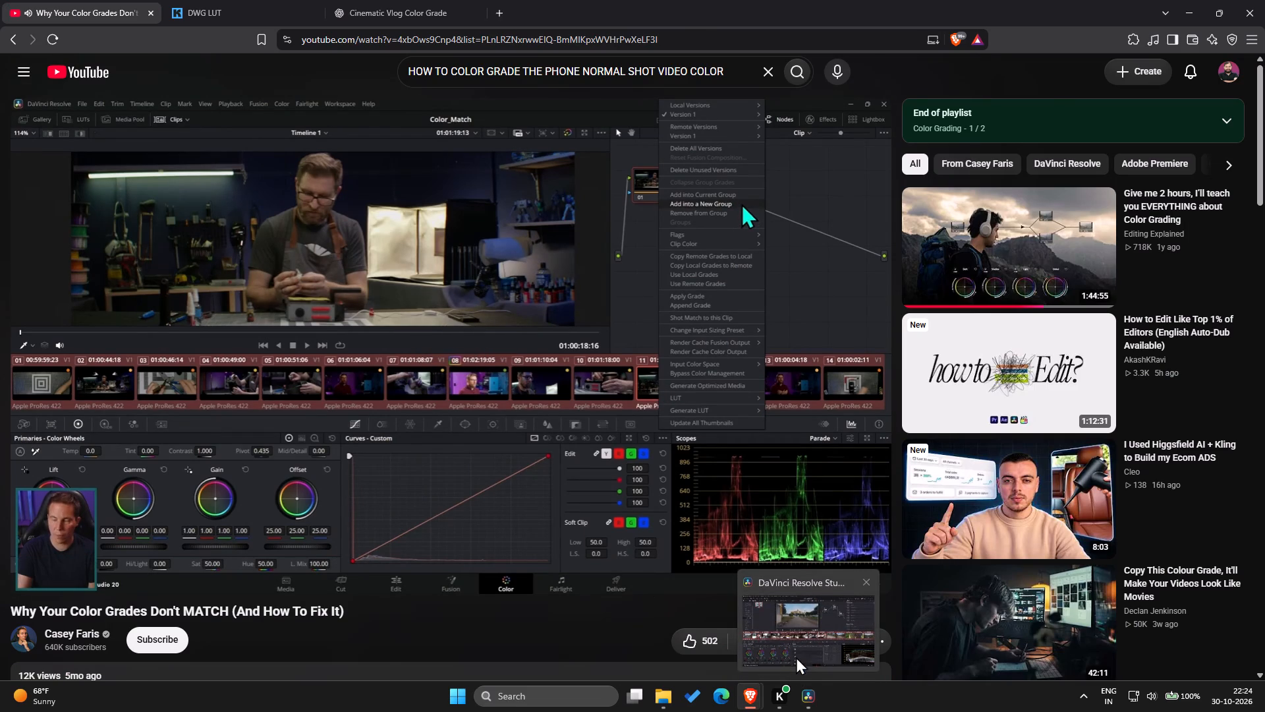
pyautogui.click(796, 649)
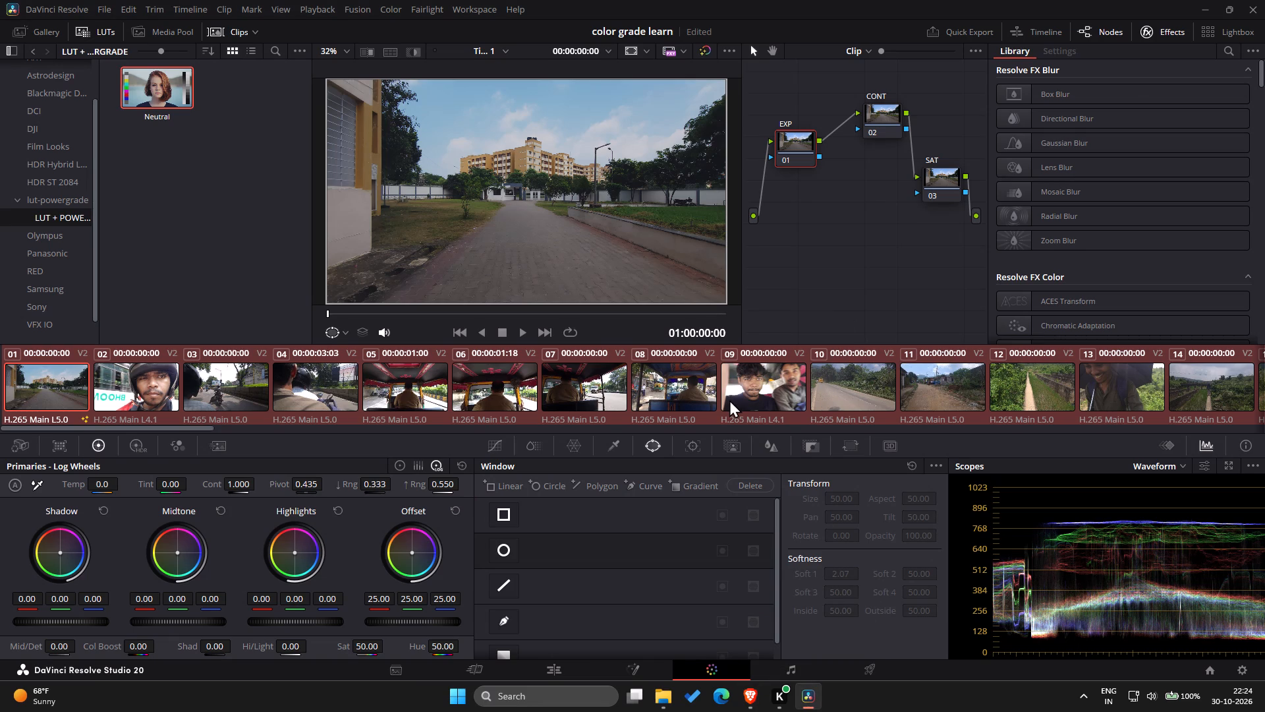
pyautogui.rightClick(729, 400)
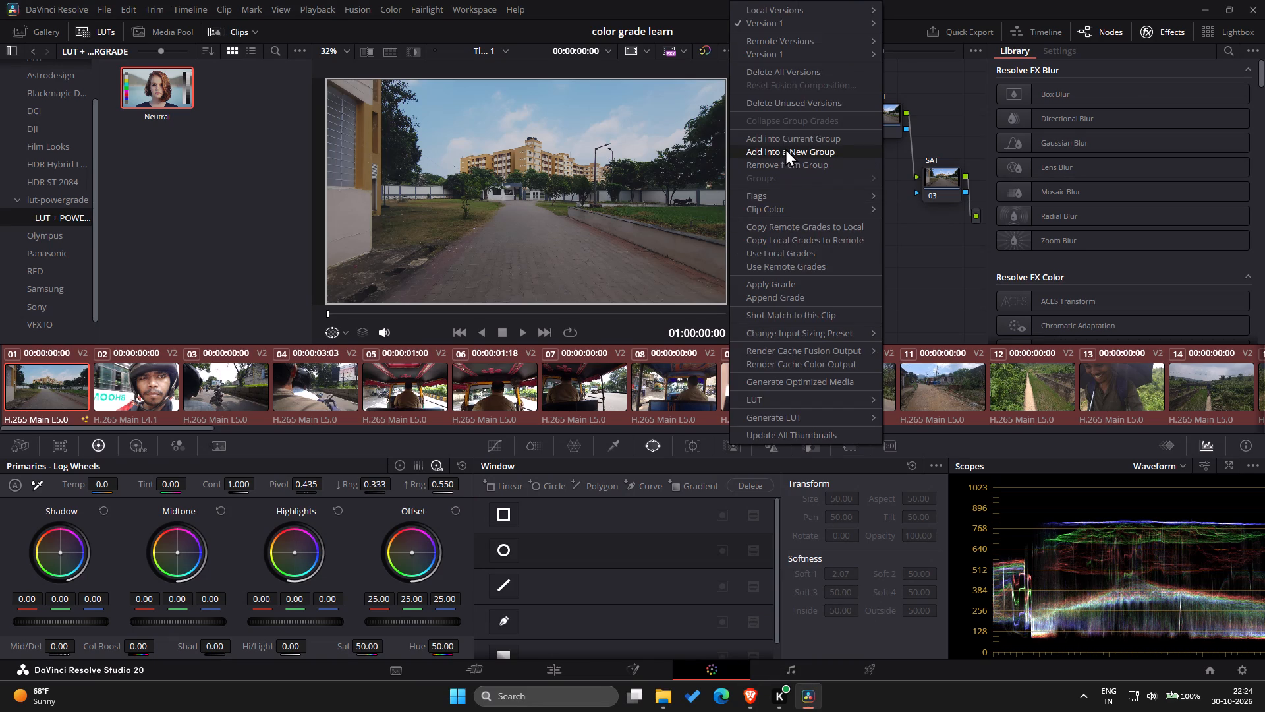
pyautogui.click(785, 147)
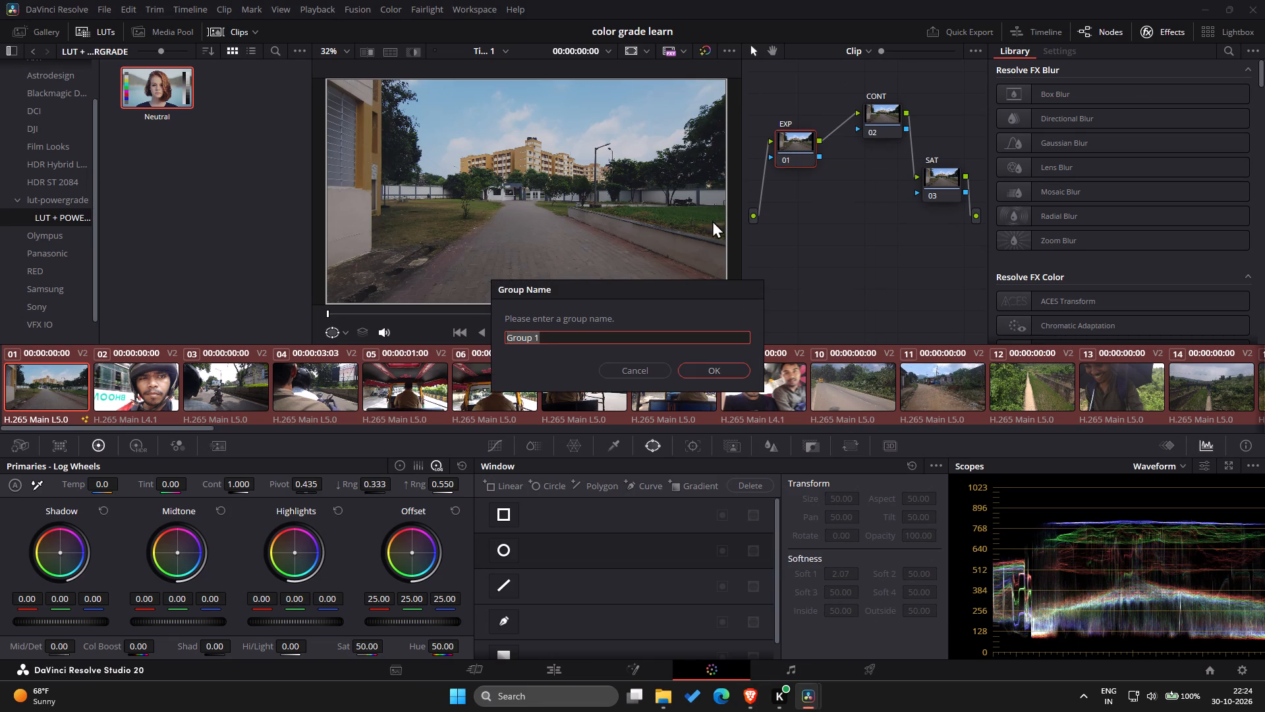
pyautogui.click(687, 370)
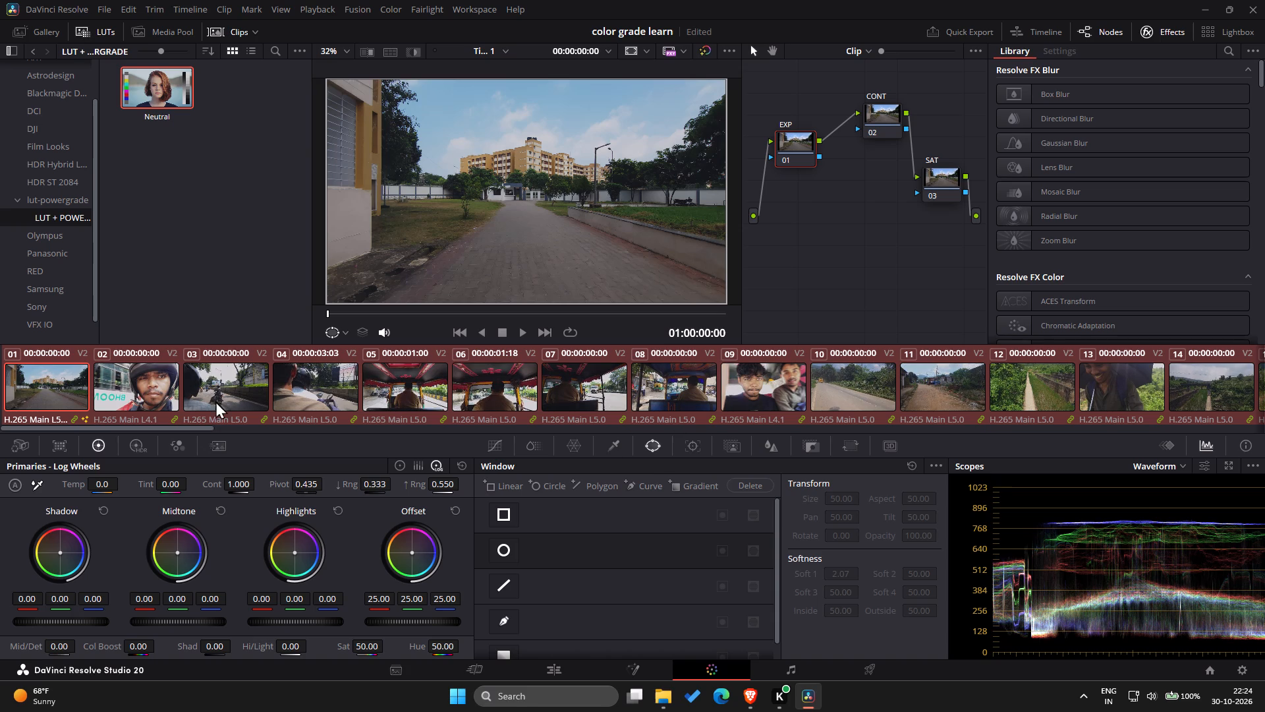
# Check clips 02 and 04 after grouping, and return to clip 01.
pyautogui.click(125, 405)
pyautogui.click(283, 400)
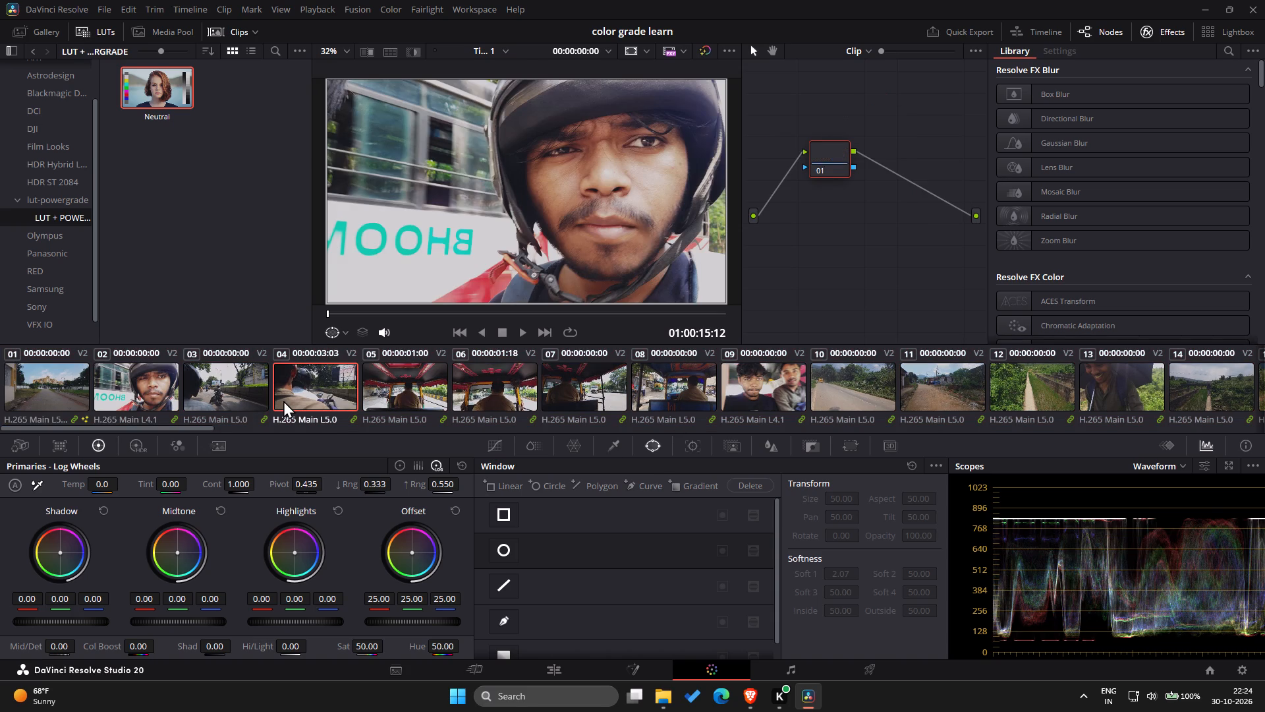
pyautogui.click(41, 373)
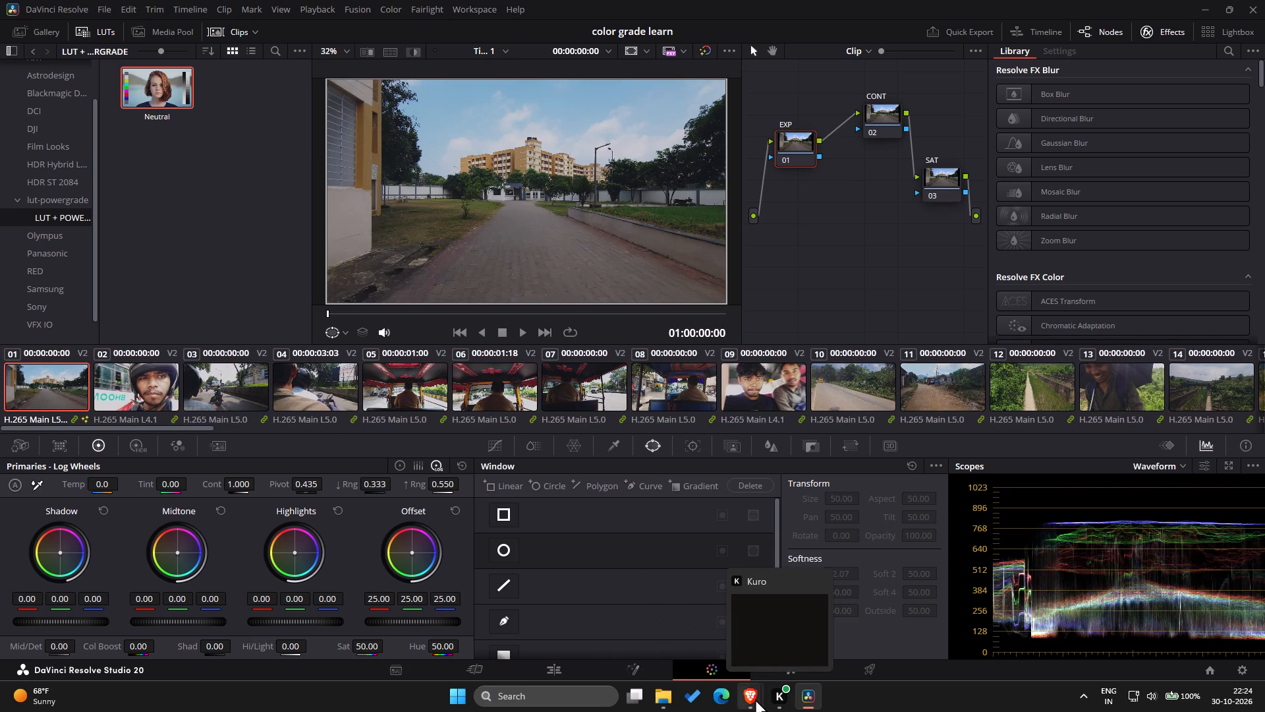
# Return to the tutorial in Brave and resume it from 14:35 to see what follows the new group.
pyautogui.click(747, 652)
pyautogui.click(600, 386)
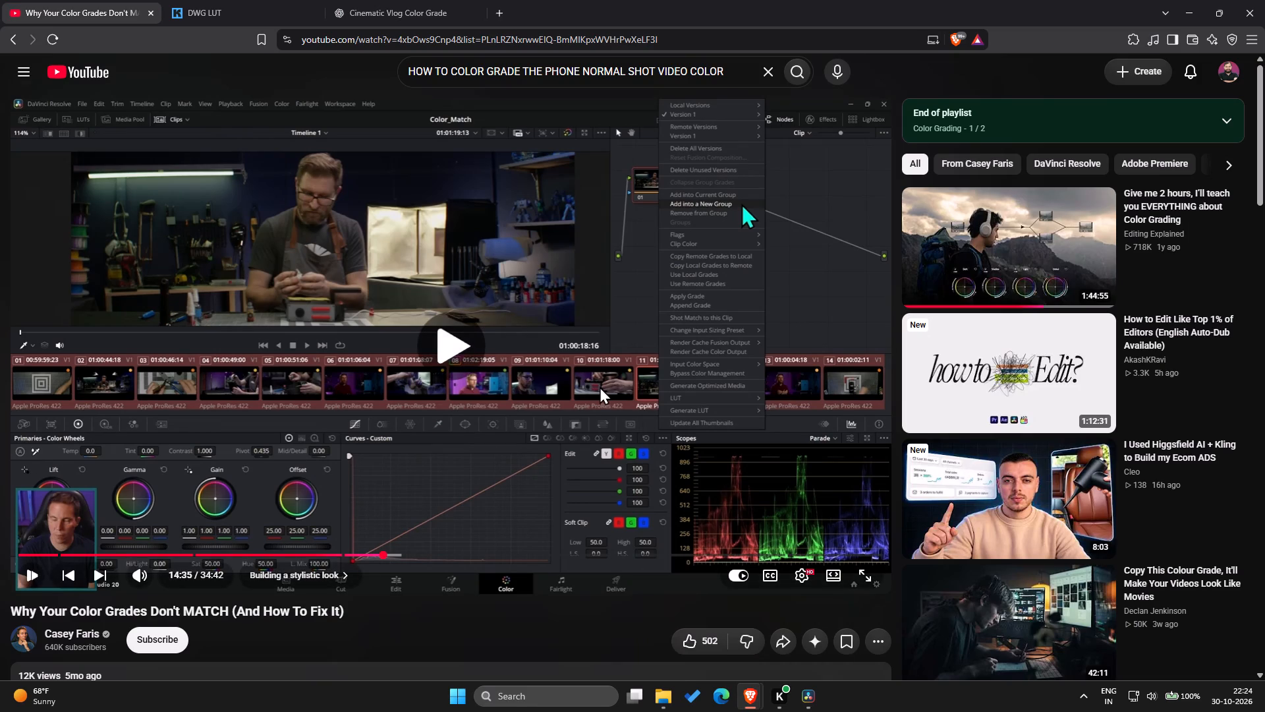
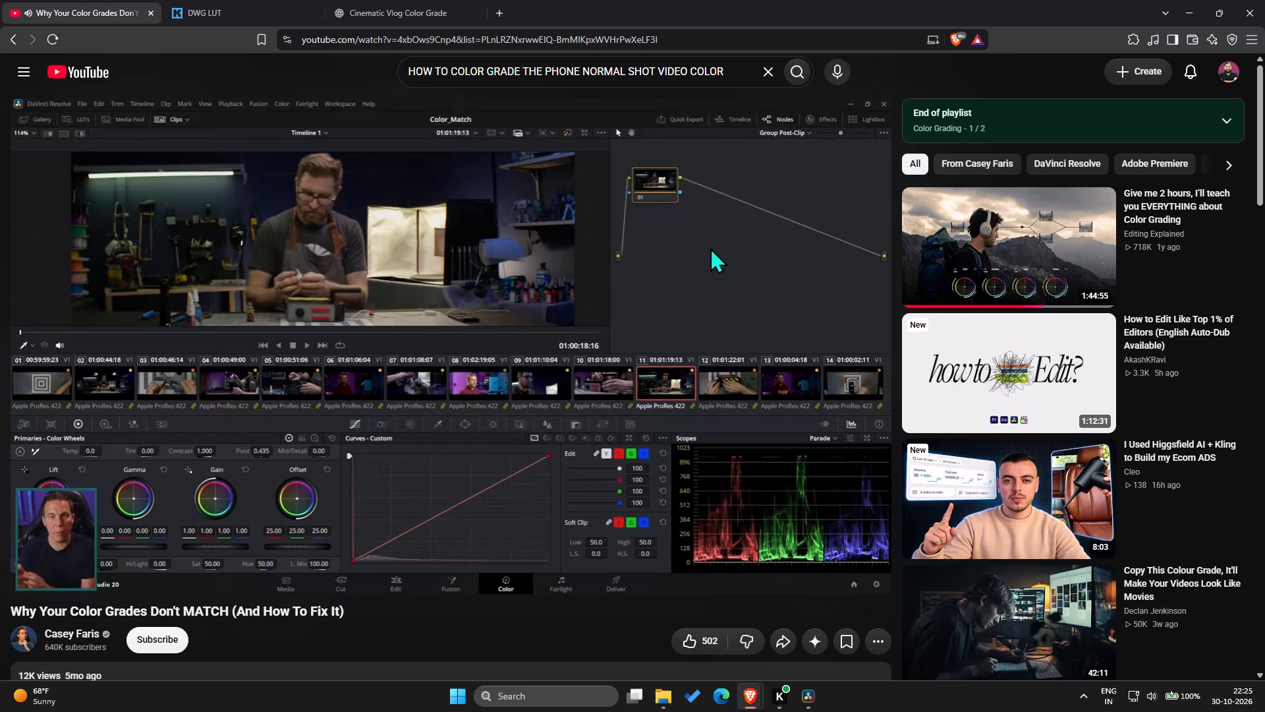
# Pause the tutorial briefly around 15:45, in the chapter on building a stylistic look, and resume it.
pyautogui.press('space')
pyautogui.press('space')
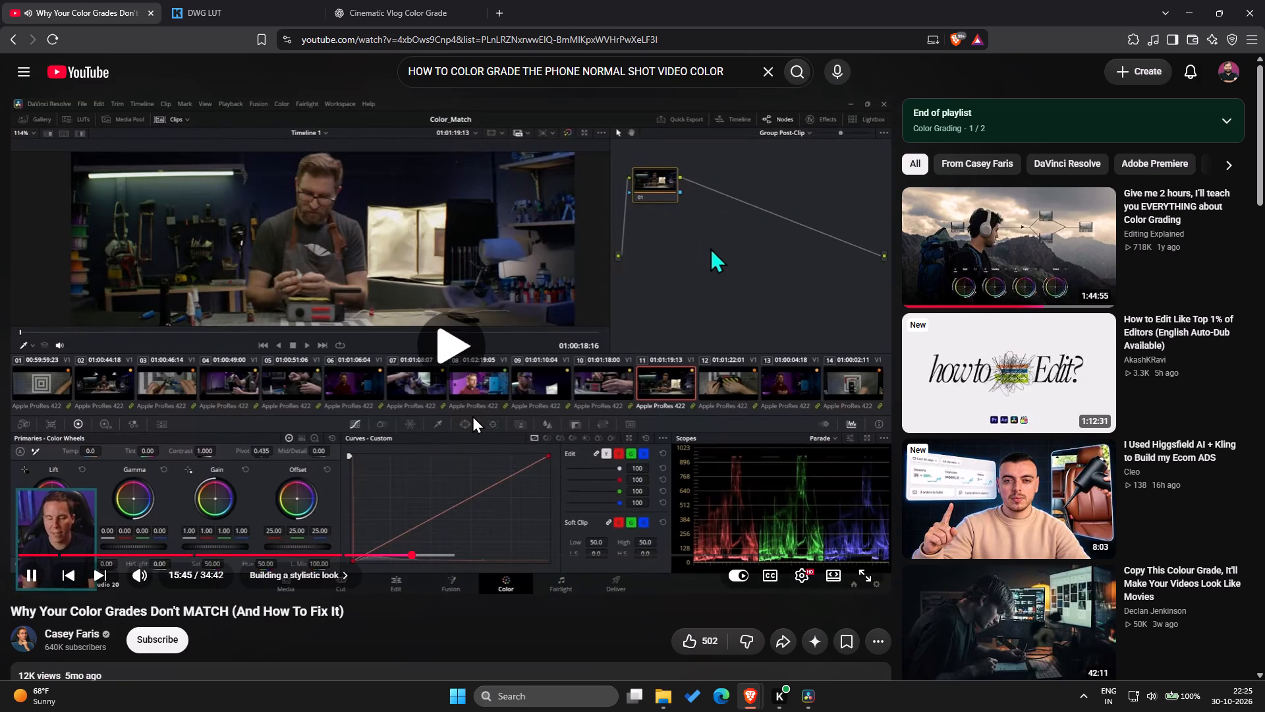
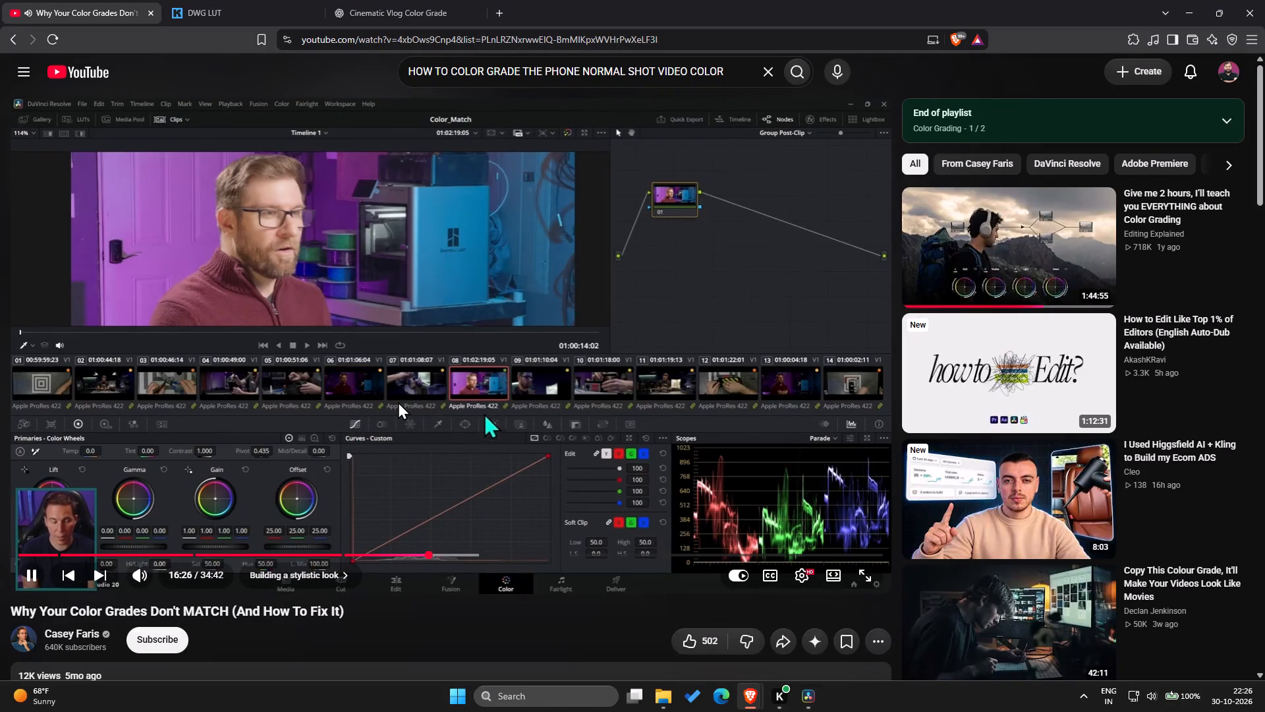
# Set the tutorial video's playback speed to 2.0.
pyautogui.rightClick(575, 401)
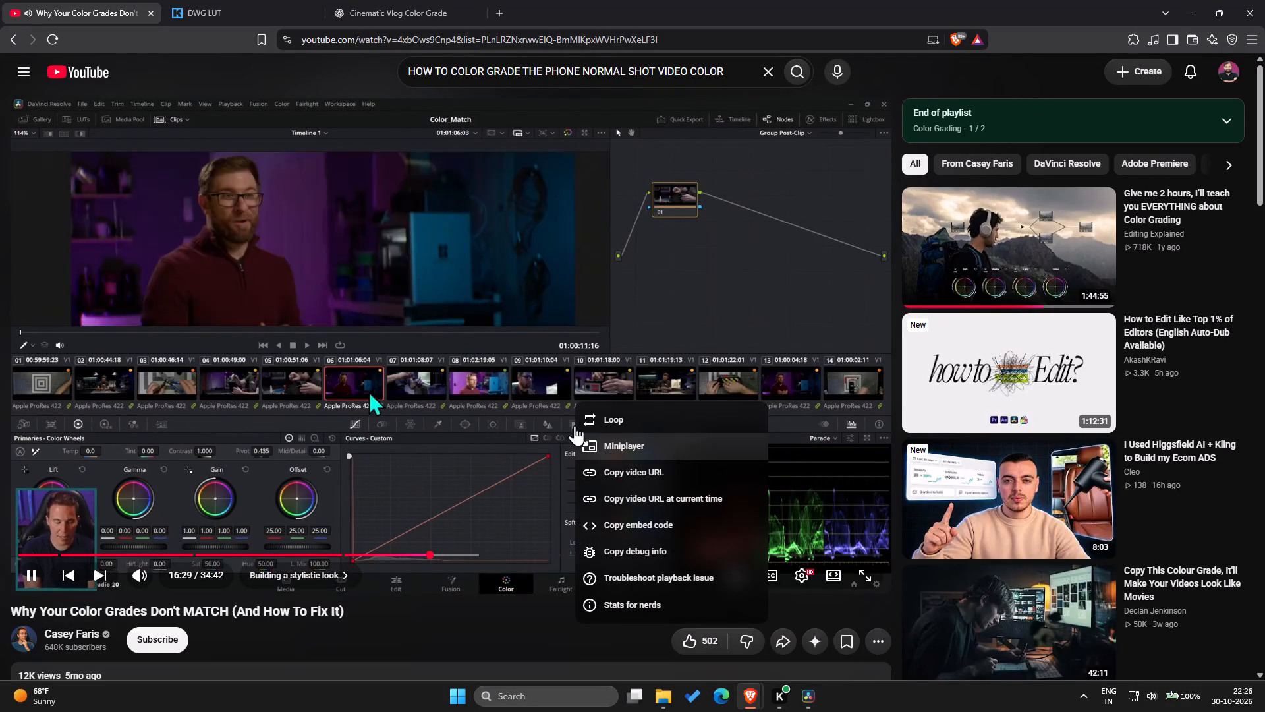
pyautogui.click(497, 357)
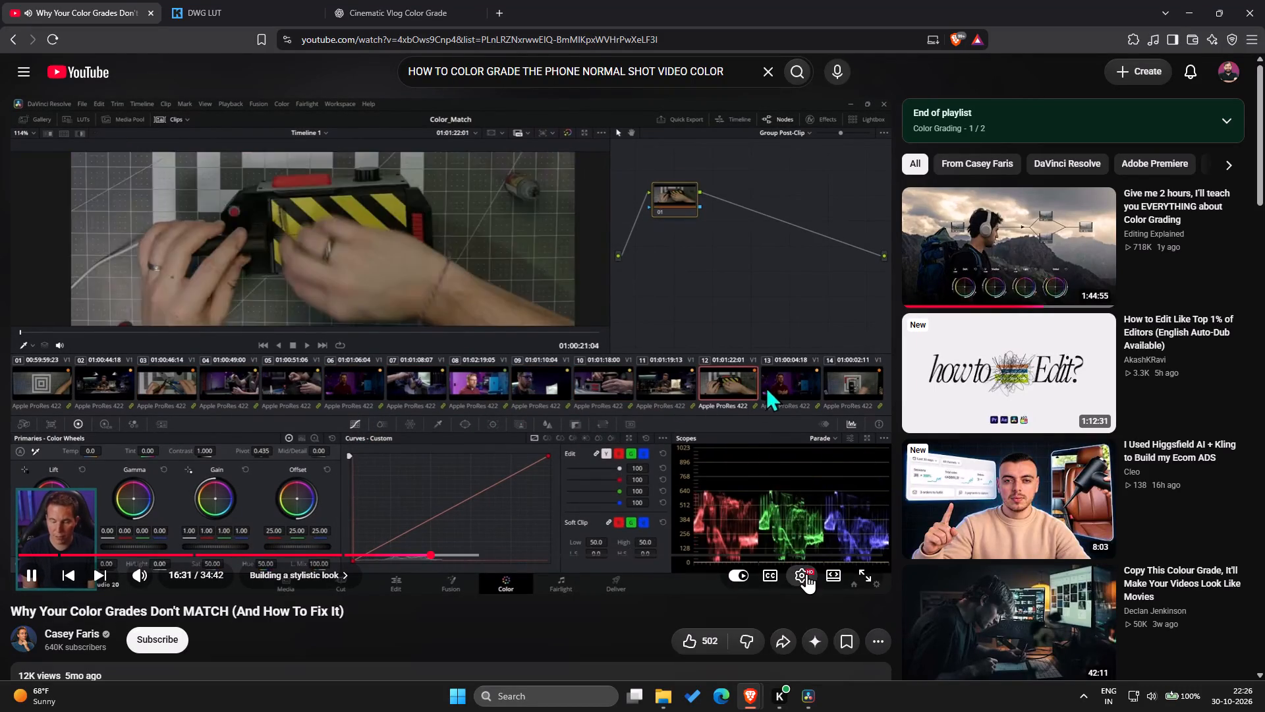
pyautogui.click(806, 574)
pyautogui.click(823, 494)
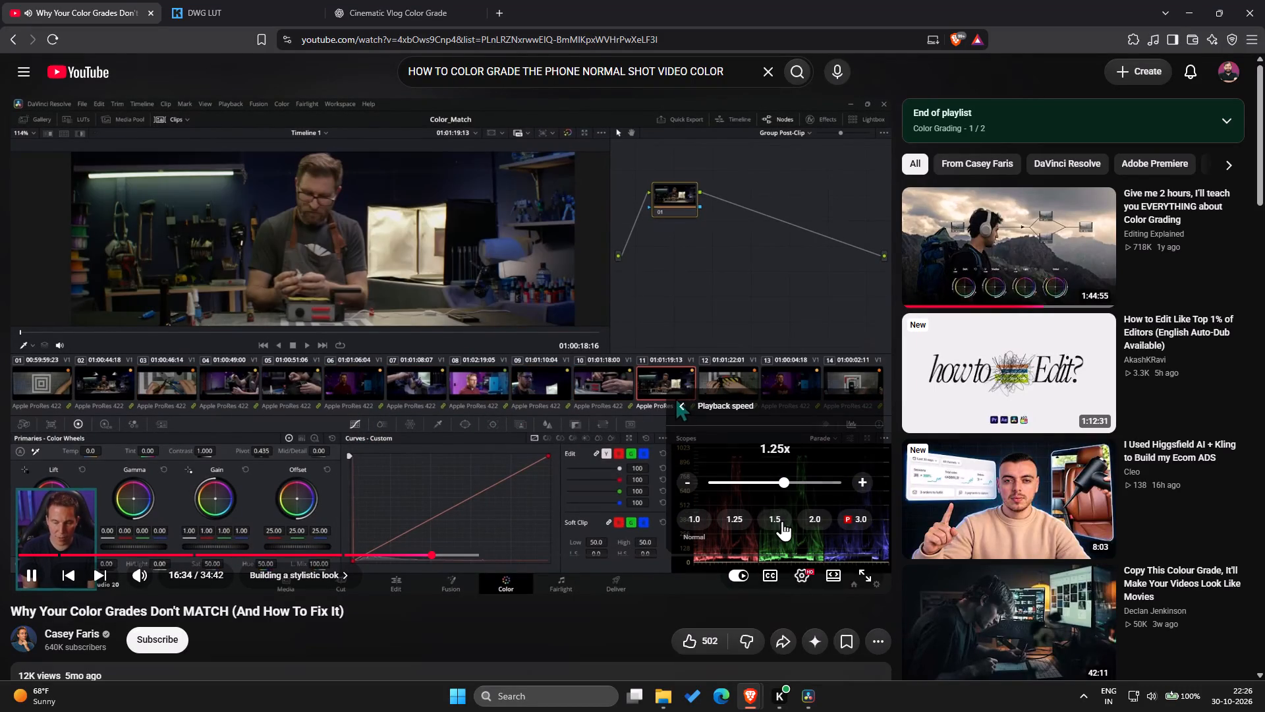
pyautogui.click(812, 519)
pyautogui.click(510, 392)
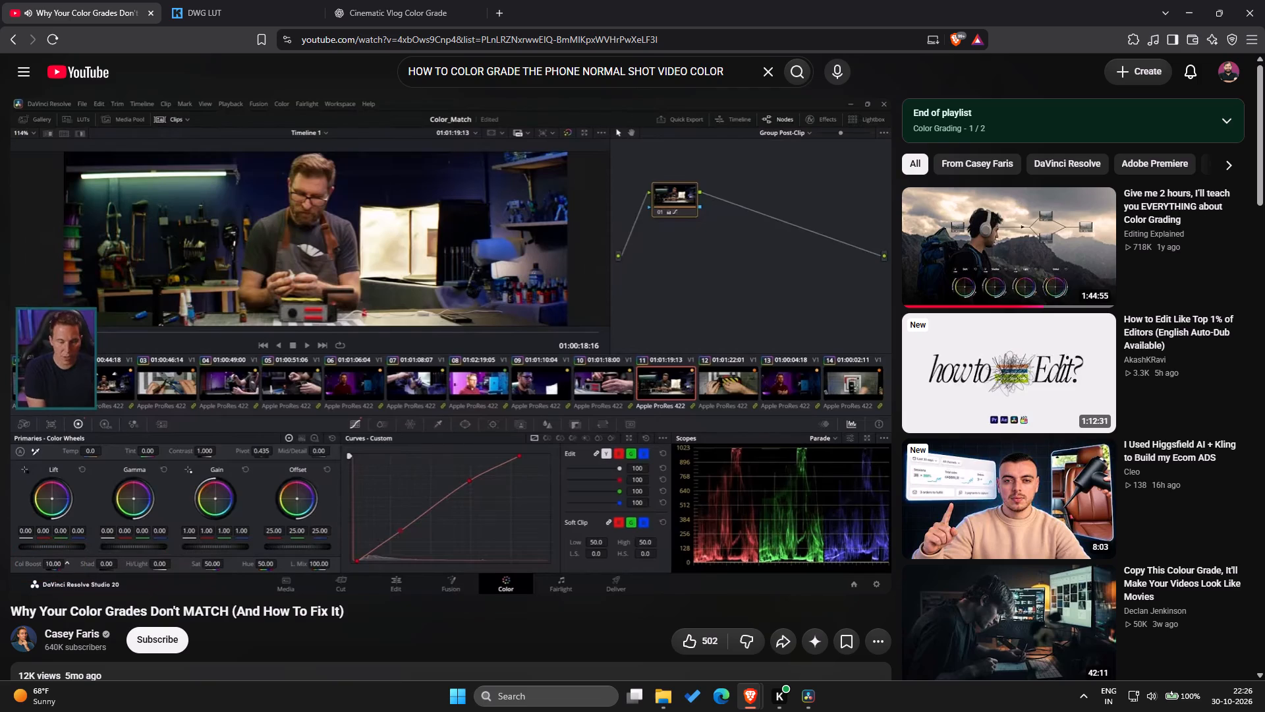
# Skip the tutorial forward past the stylistic look and corrective workflow chapters to the to-do list technique, around 22 minutes.
pyautogui.press('Right')
pyautogui.press('Right')
pyautogui.press('Right')
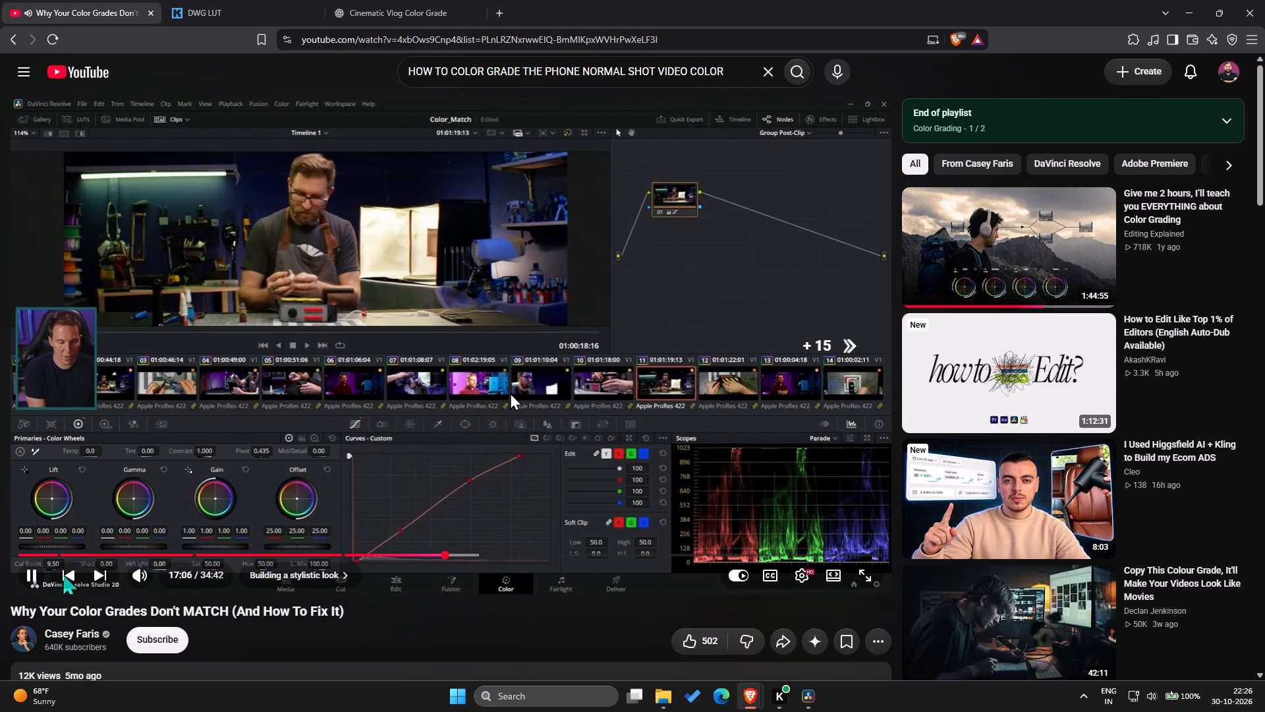
pyautogui.press('Right')
pyautogui.press('Right')
pyautogui.press('Right')
pyautogui.press('Right')
pyautogui.press('Right')
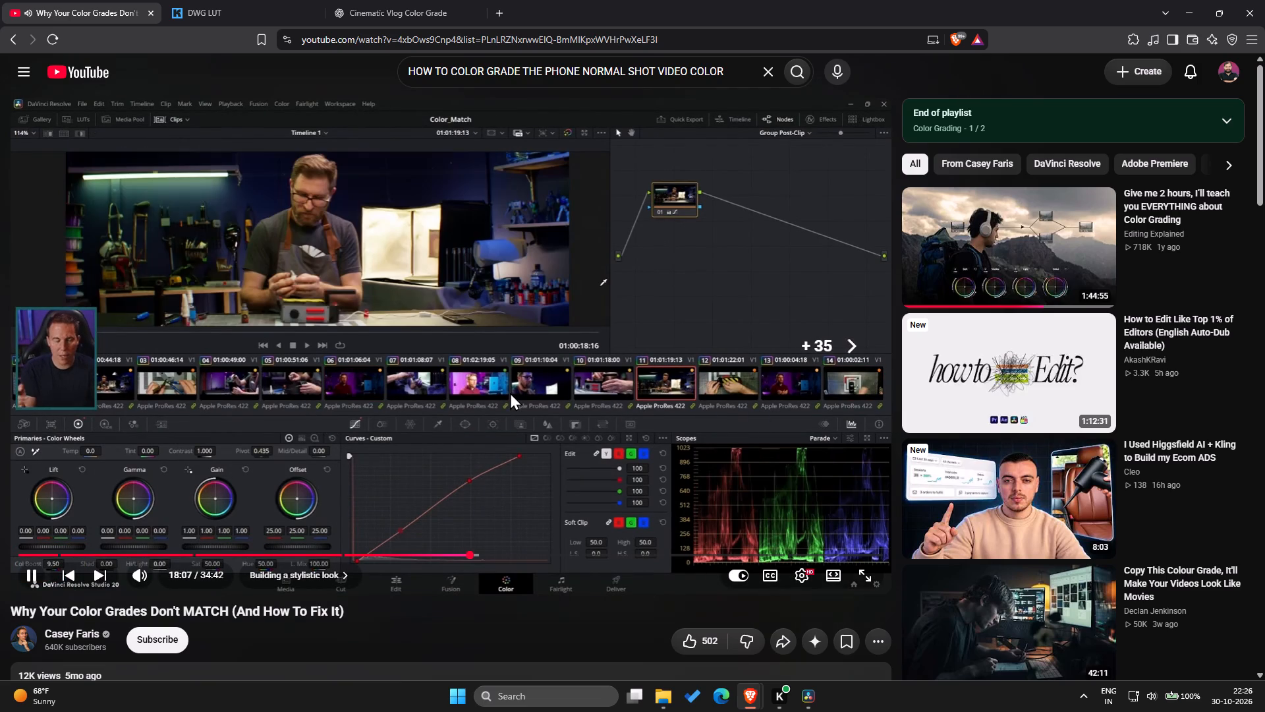
pyautogui.press('Right')
pyautogui.press('Right')
pyautogui.press('Right')
pyautogui.press('Right')
pyautogui.press('Right')
pyautogui.press('Right')
pyautogui.press('Right')
pyautogui.press('Right')
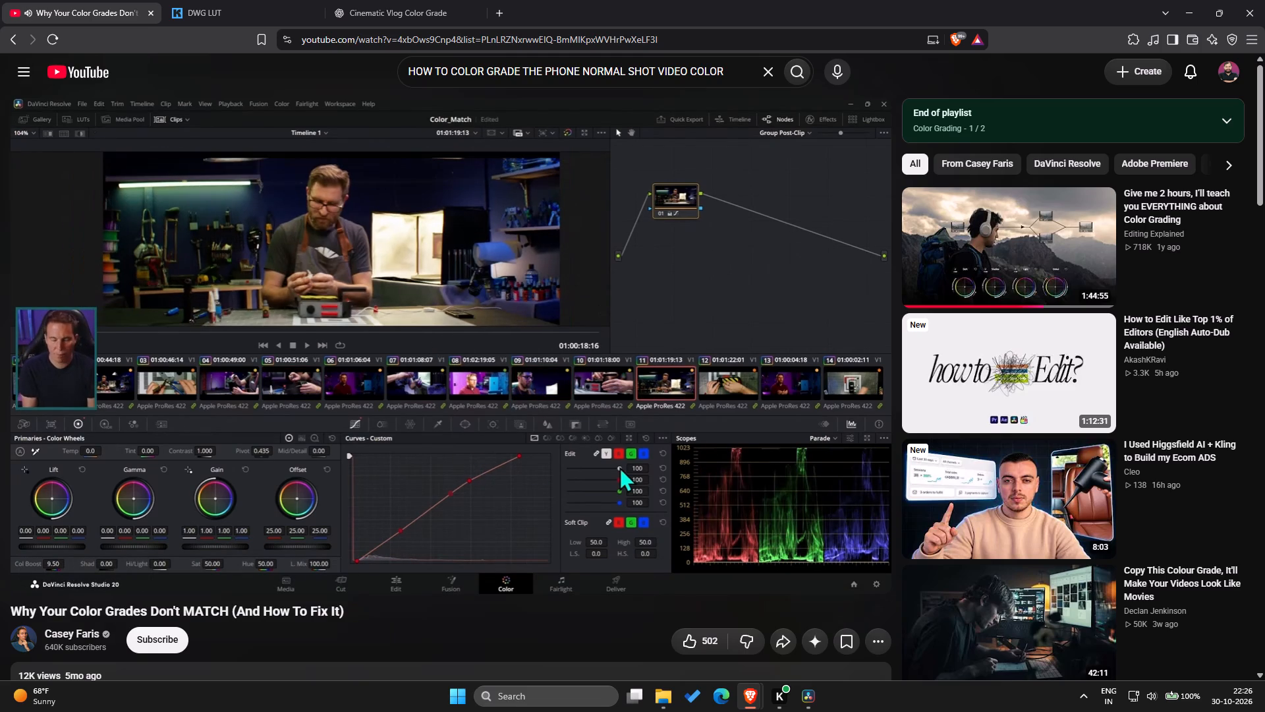
pyautogui.press('Right')
pyautogui.press('Right')
pyautogui.press('Right')
pyautogui.press('Right')
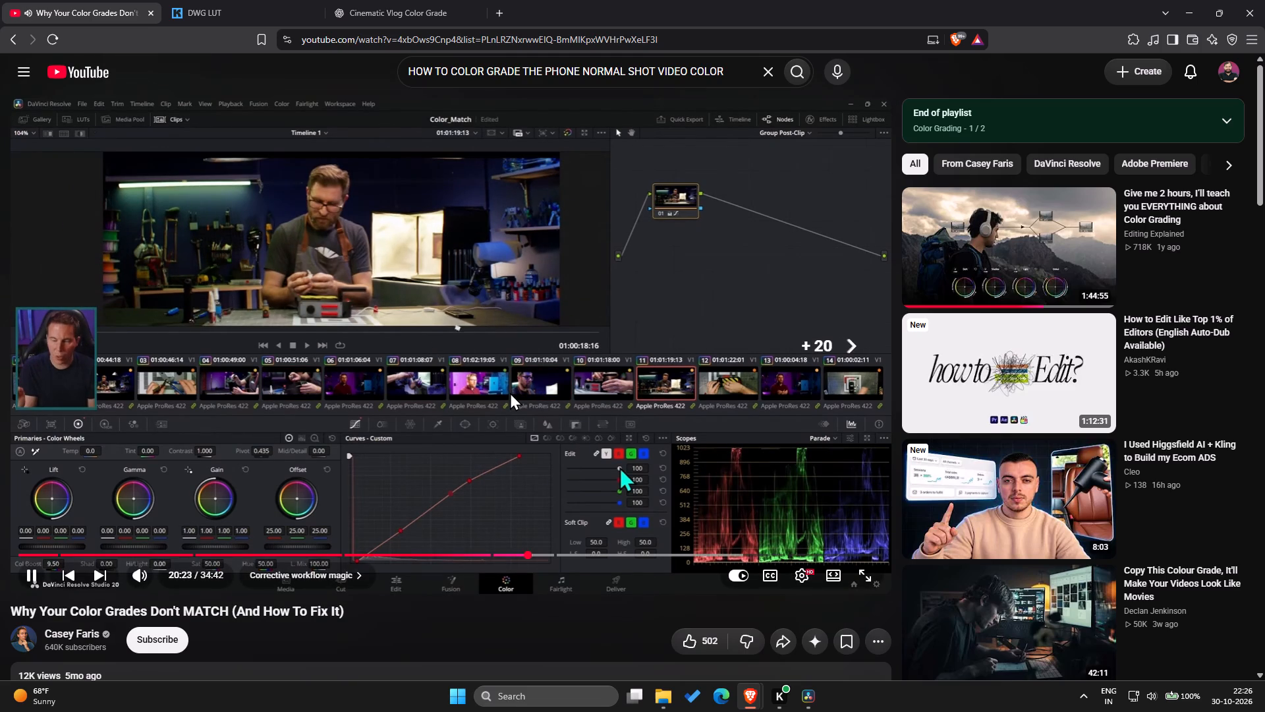
pyautogui.press('Right')
pyautogui.press('Right')
pyautogui.press('Right')
pyautogui.press('Right')
pyautogui.press('Right')
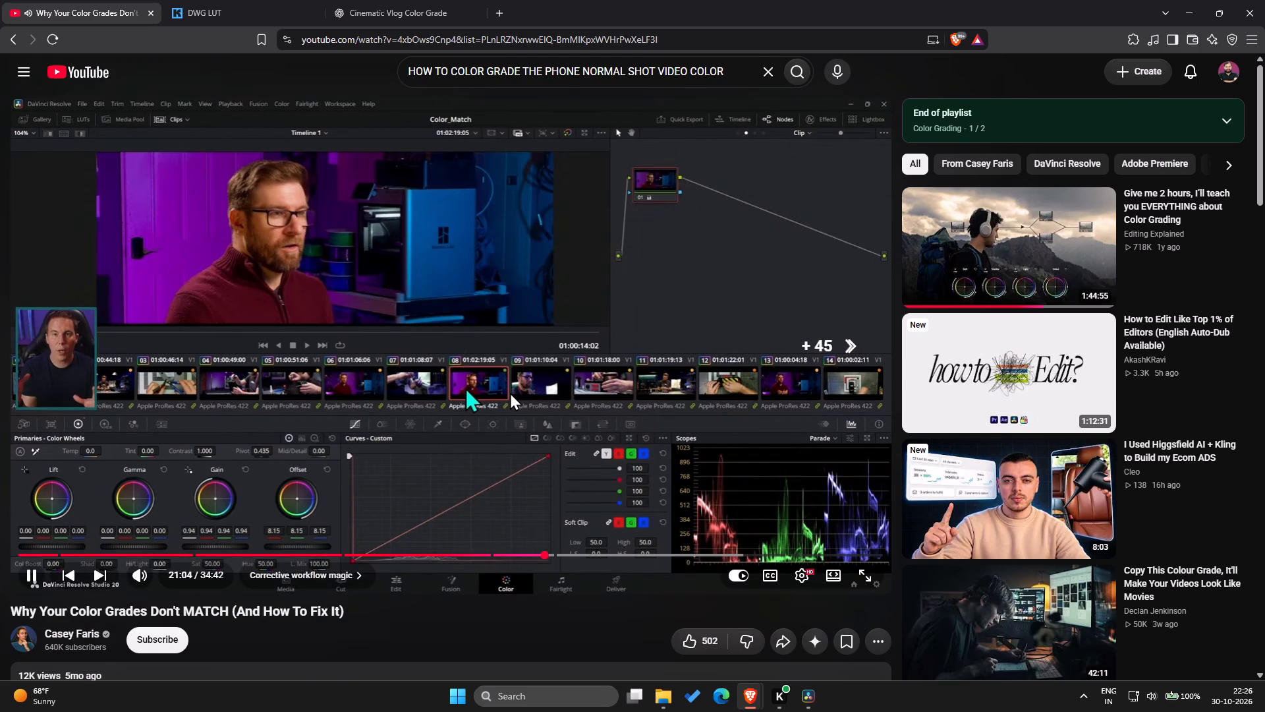
pyautogui.press('Right')
pyautogui.press('Right')
pyautogui.press('Right')
pyautogui.press('Right')
pyautogui.press('Right')
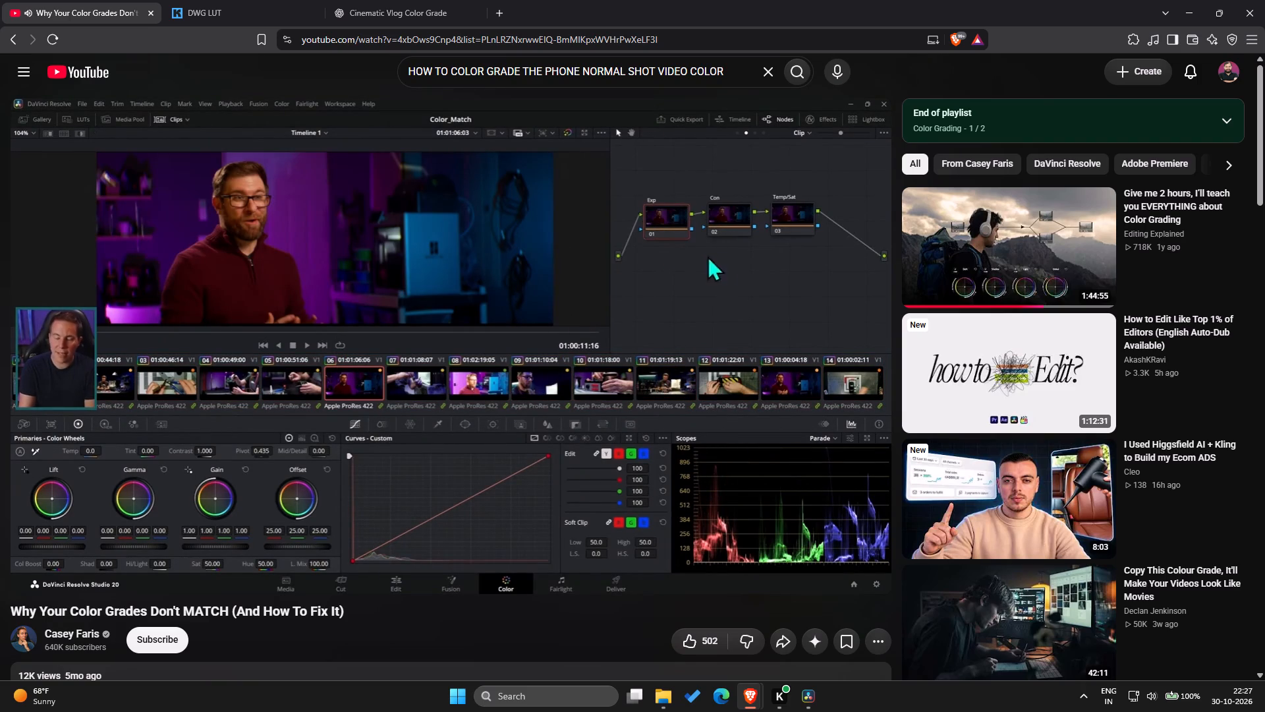
# Replay the part on copying the Exp, Con and Temp/Sat nodes to all clips, pausing around 22:26.
pyautogui.press('space')
pyautogui.press('Left')
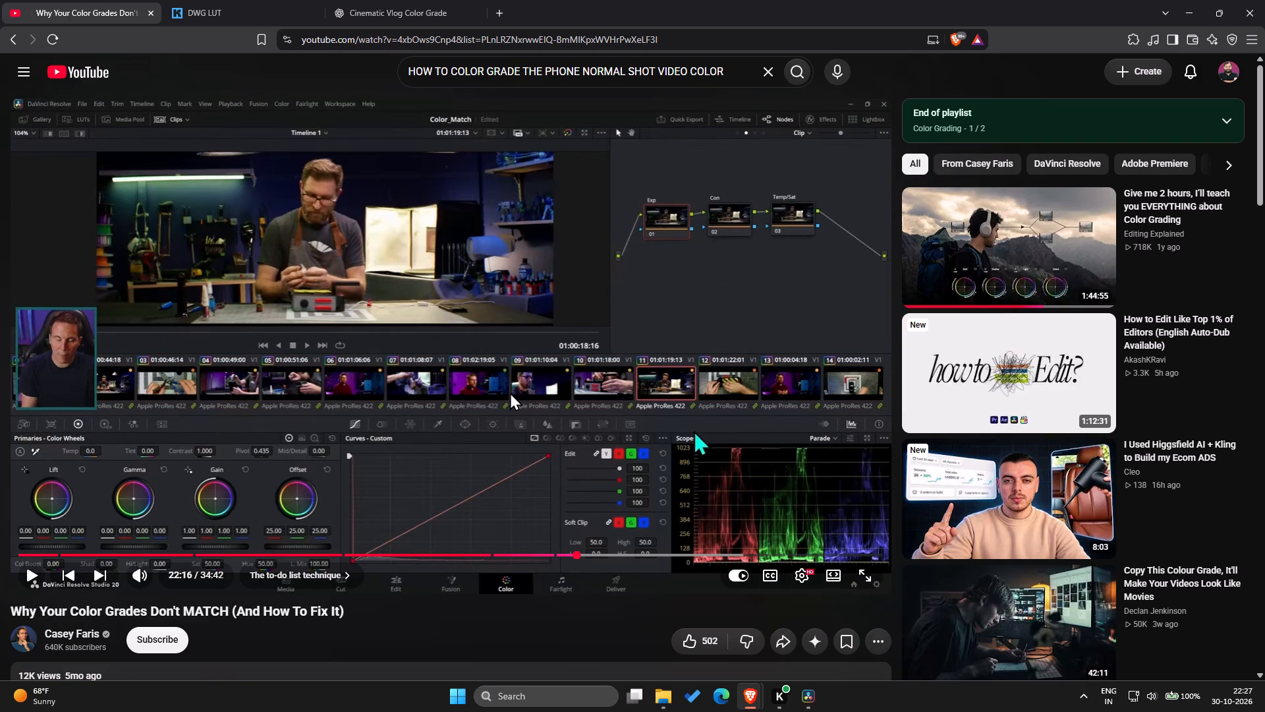
pyautogui.press('space')
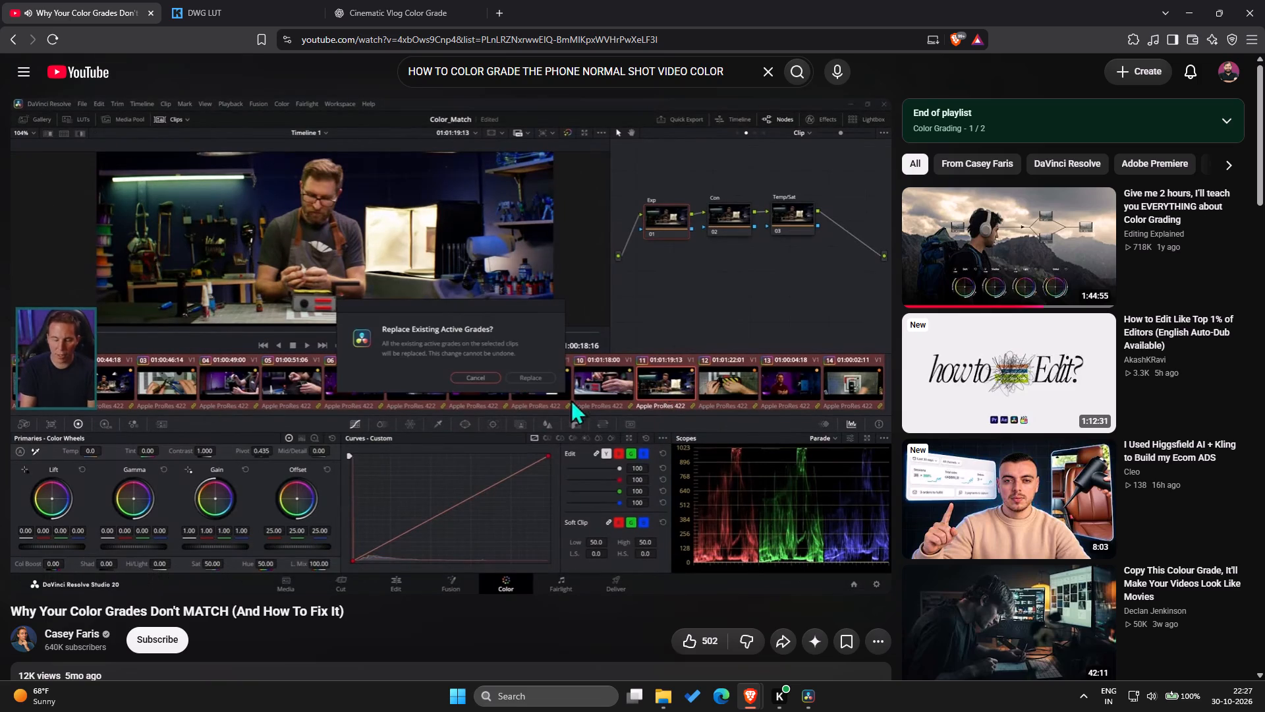
pyautogui.press('space')
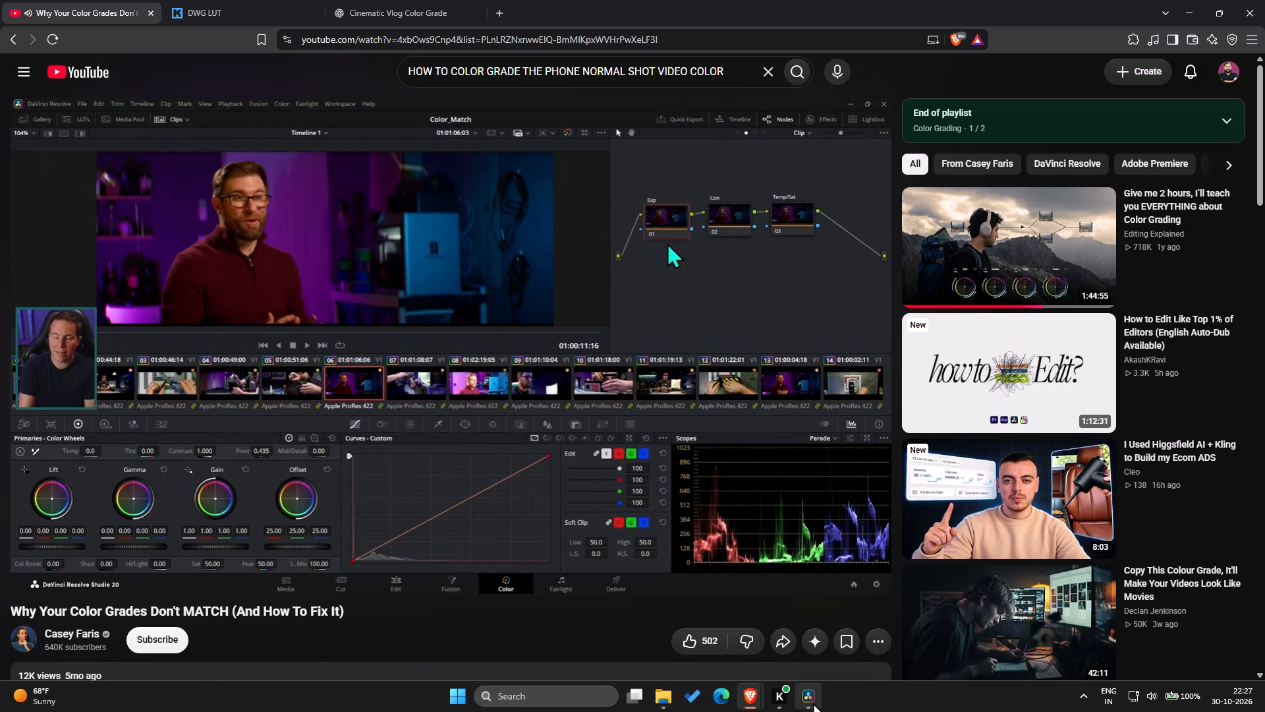
# Switch to DaVinci Resolve and copy clip 04's grade onto all the clips, replacing their existing active grades.
pyautogui.click(783, 634)
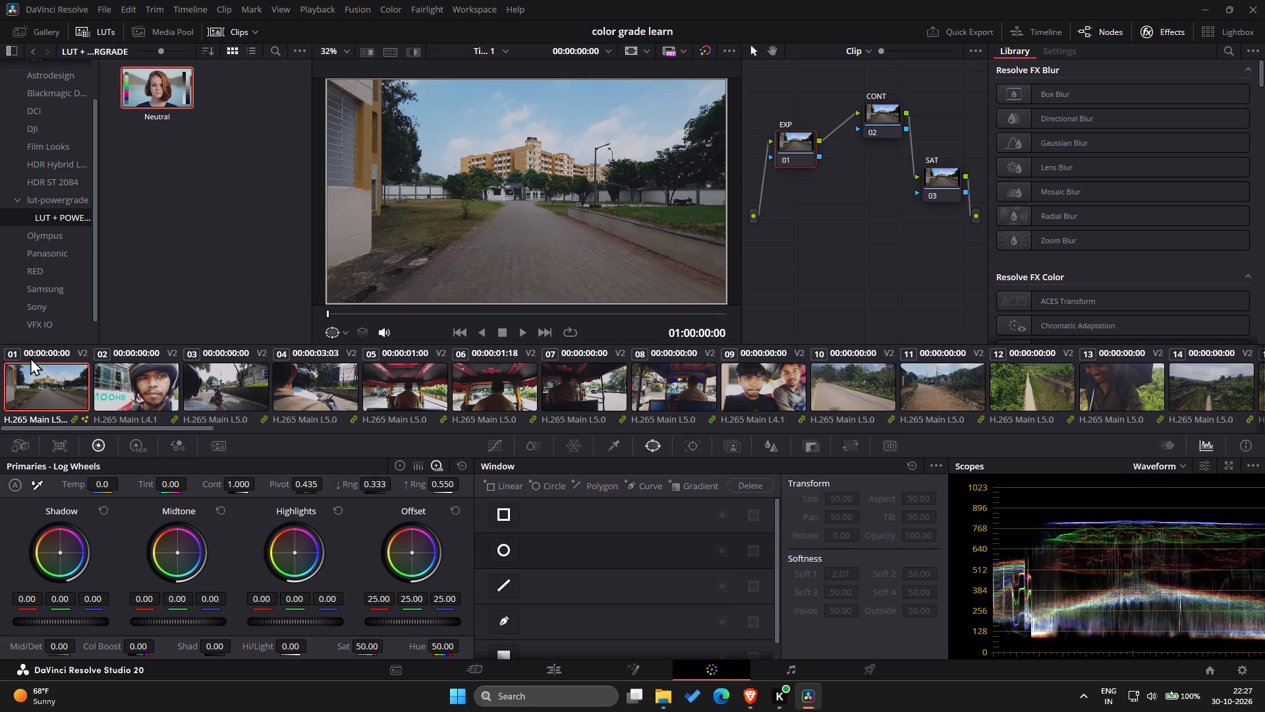
pyautogui.hotkey('ctrl', 'a')
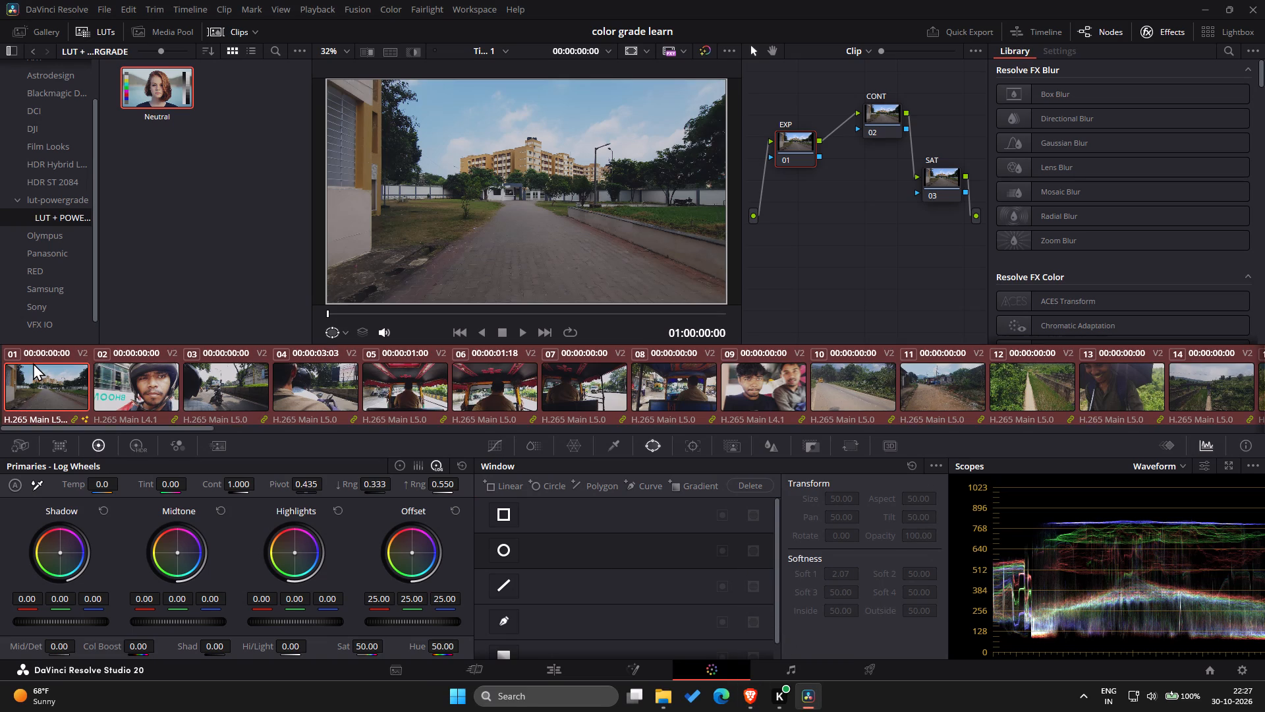
pyautogui.middleClick(300, 403)
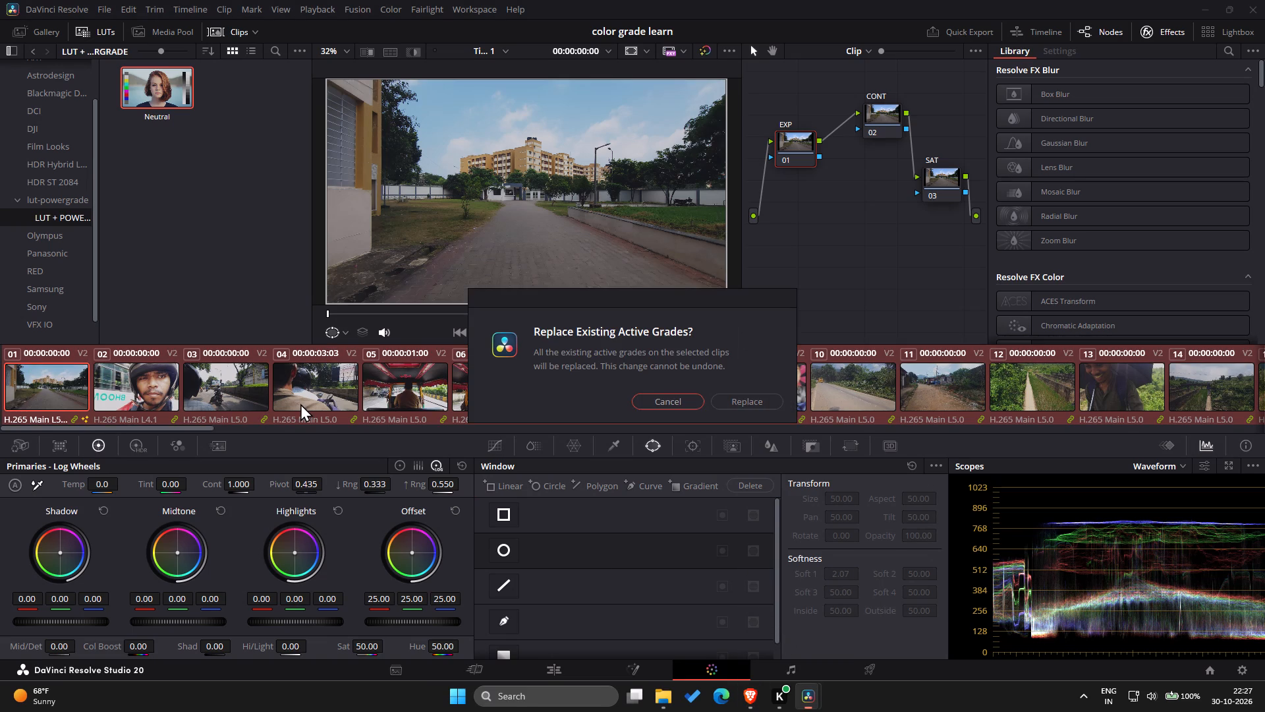
pyautogui.click(759, 400)
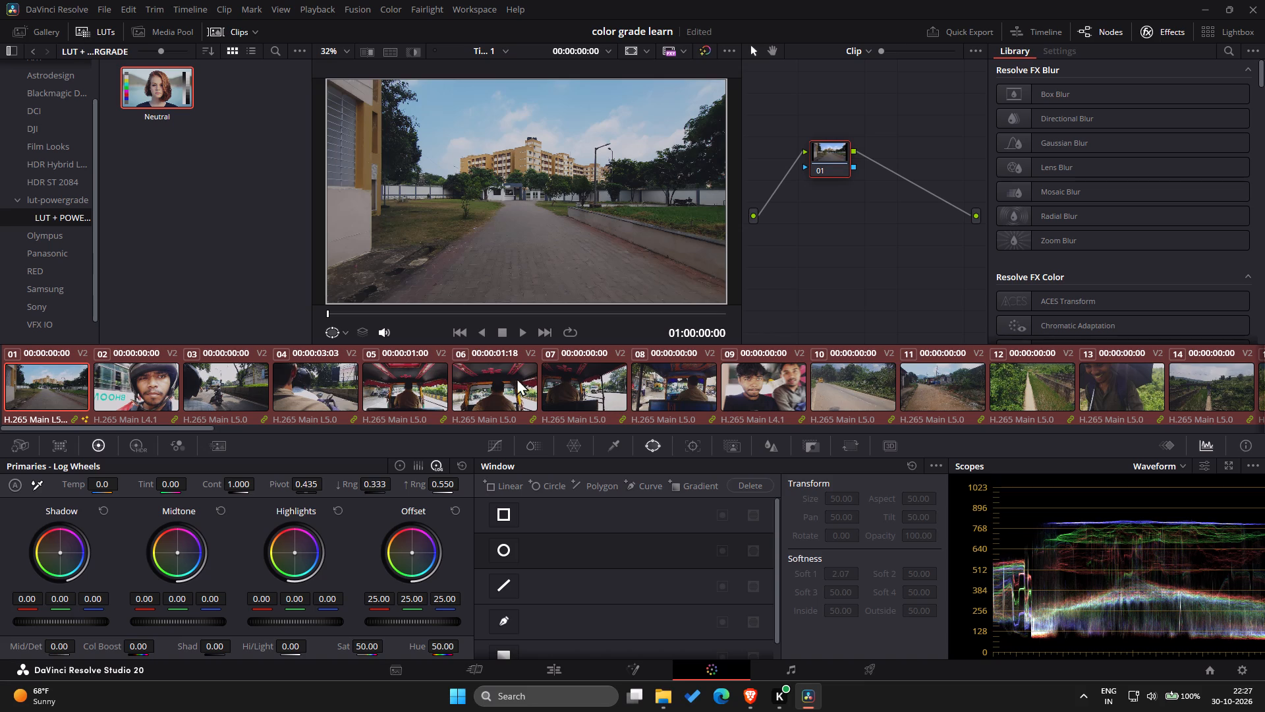
# Check the clip-level nodes of clips 02 to 05 and of clip 01.
pyautogui.click(136, 380)
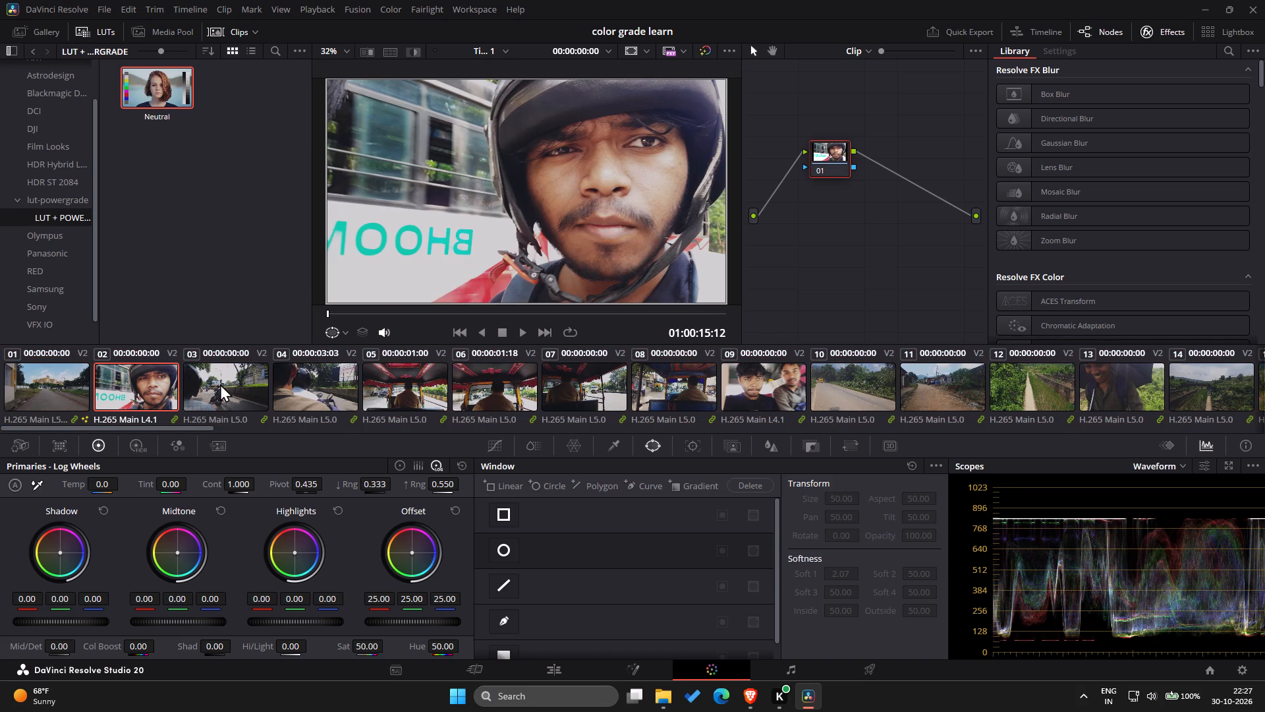
pyautogui.click(220, 384)
pyautogui.click(347, 401)
pyautogui.click(413, 402)
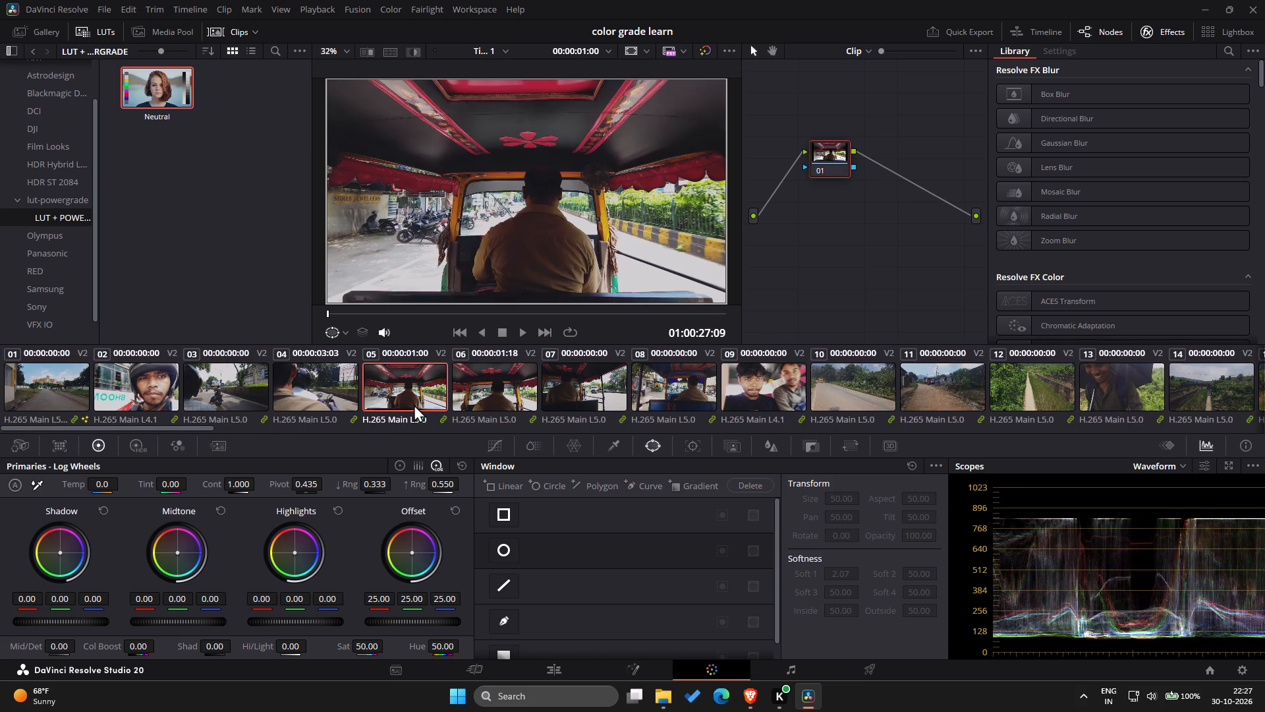
pyautogui.click(55, 393)
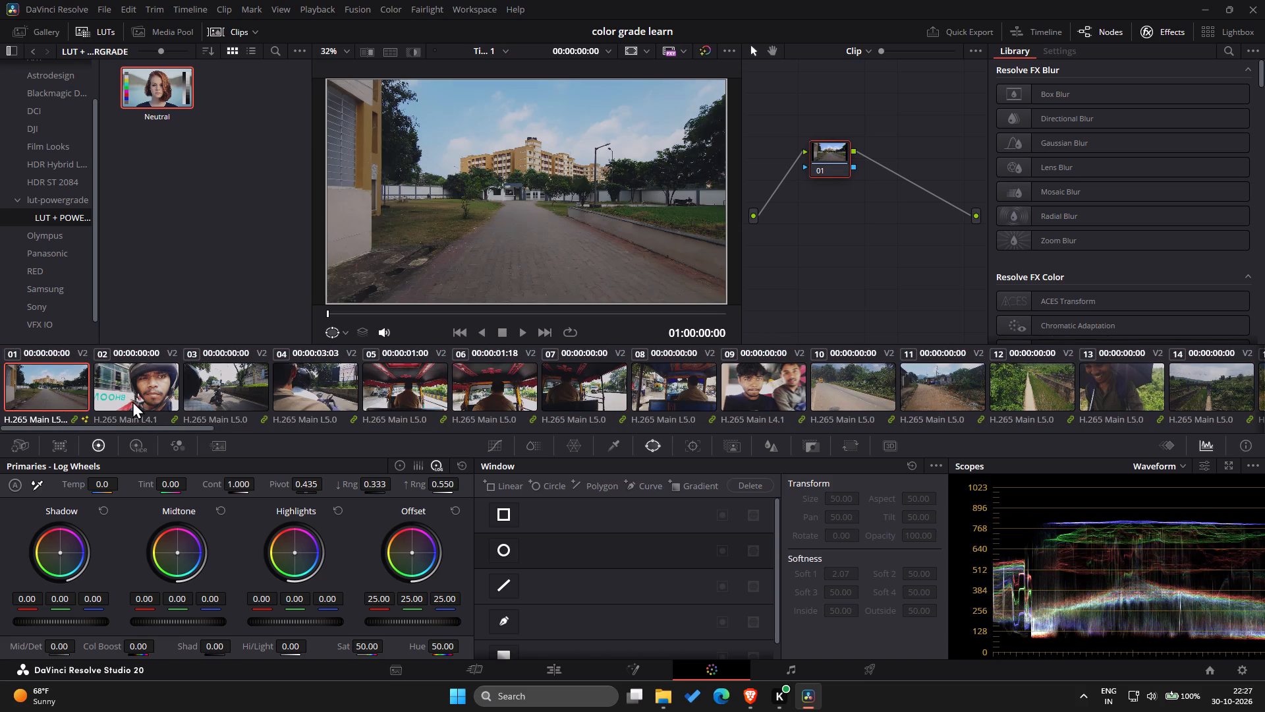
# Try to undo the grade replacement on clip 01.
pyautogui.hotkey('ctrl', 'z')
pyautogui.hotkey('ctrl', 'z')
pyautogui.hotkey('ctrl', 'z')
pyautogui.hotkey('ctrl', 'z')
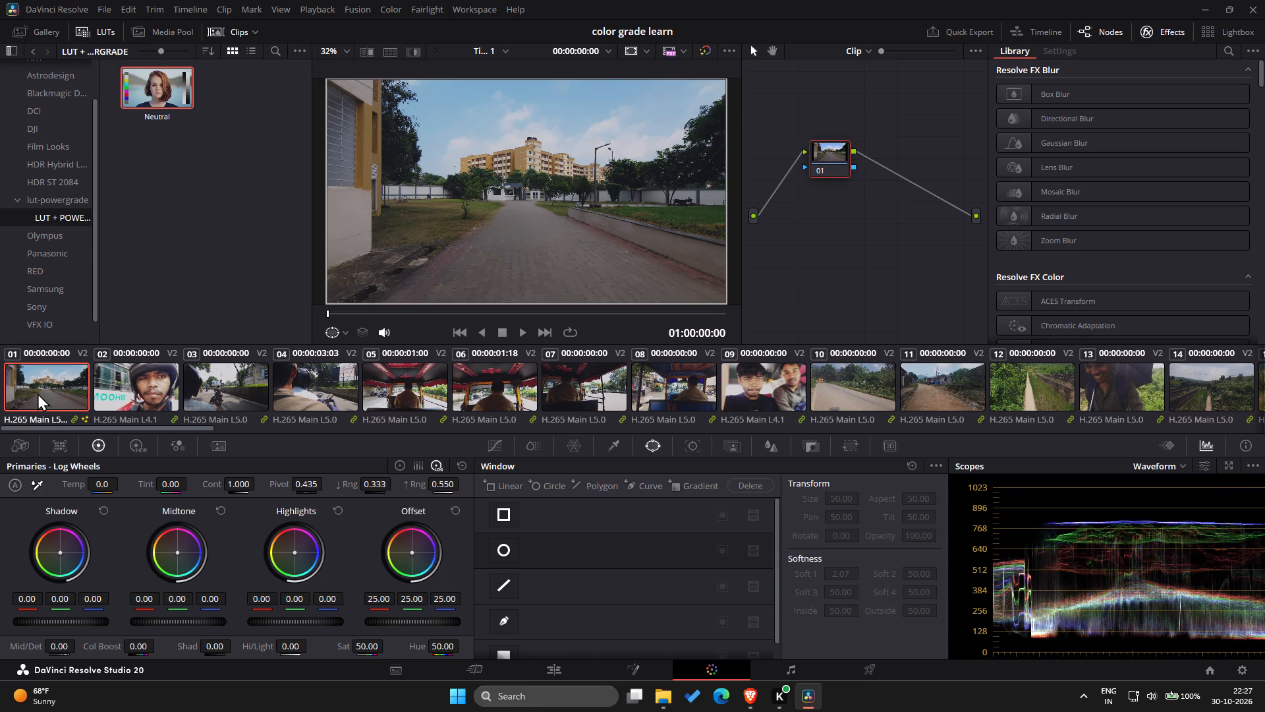
# Compare the clip-level node graphs of clips 01 and 02.
pyautogui.click(46, 381)
pyautogui.click(140, 386)
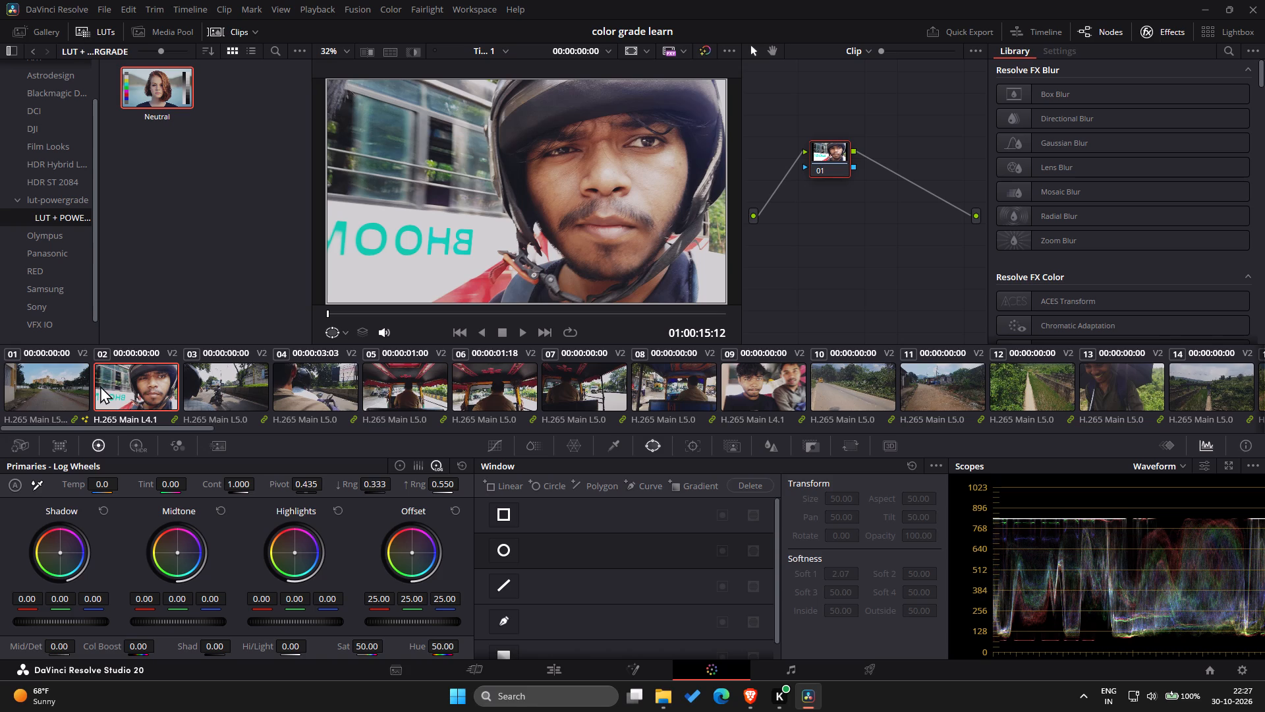
pyautogui.click(100, 386)
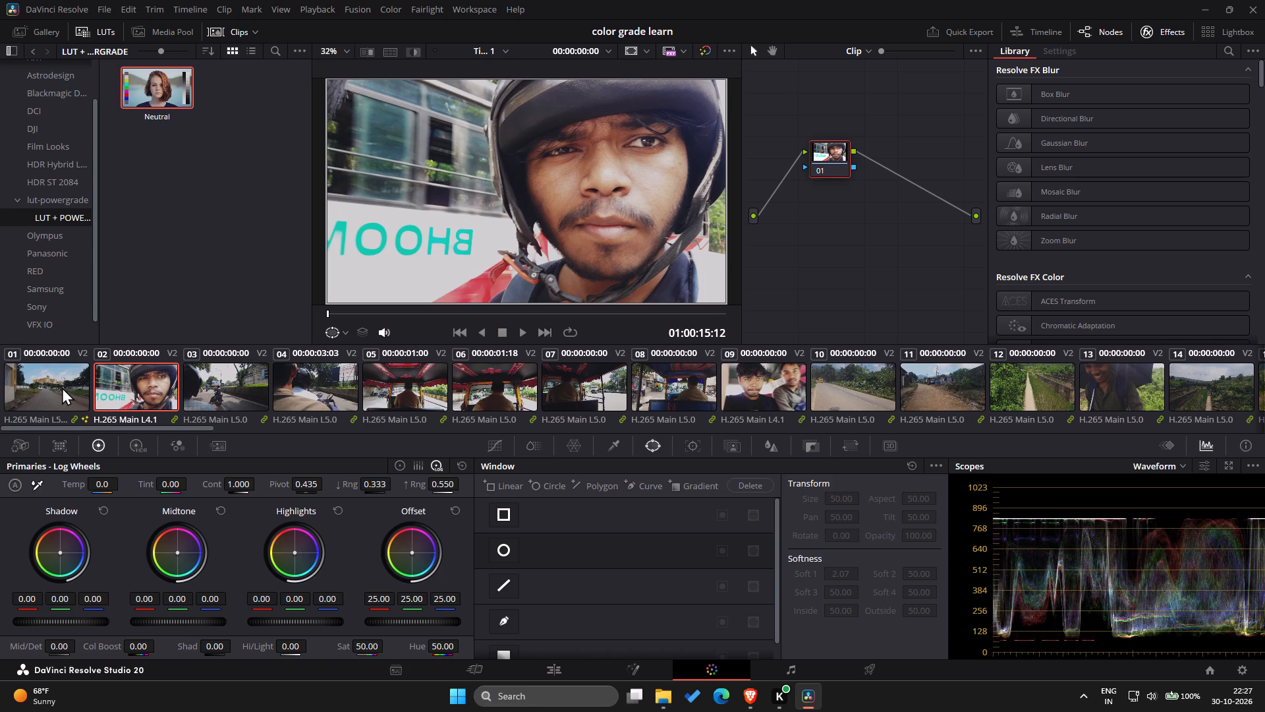
pyautogui.click(62, 387)
pyautogui.click(106, 405)
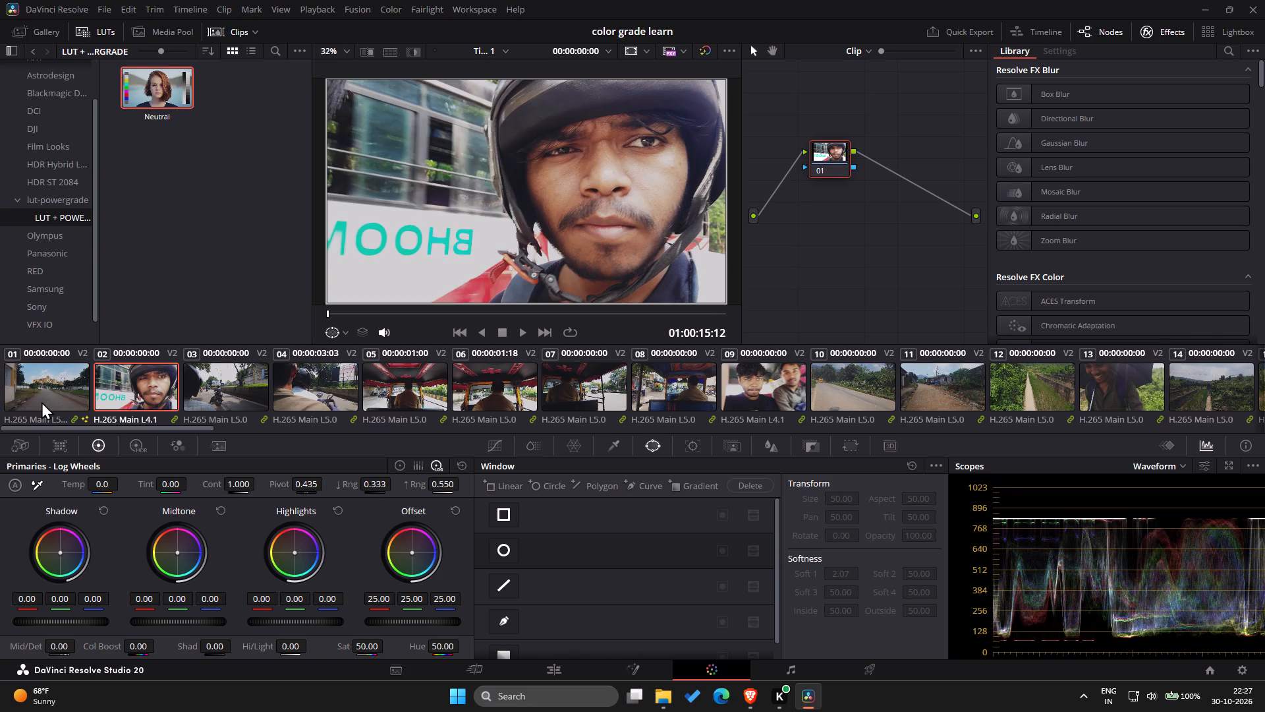
pyautogui.click(42, 401)
# Inspect clip 01's node graph at the Timeline and Group Post-Clip levels.
pyautogui.click(868, 55)
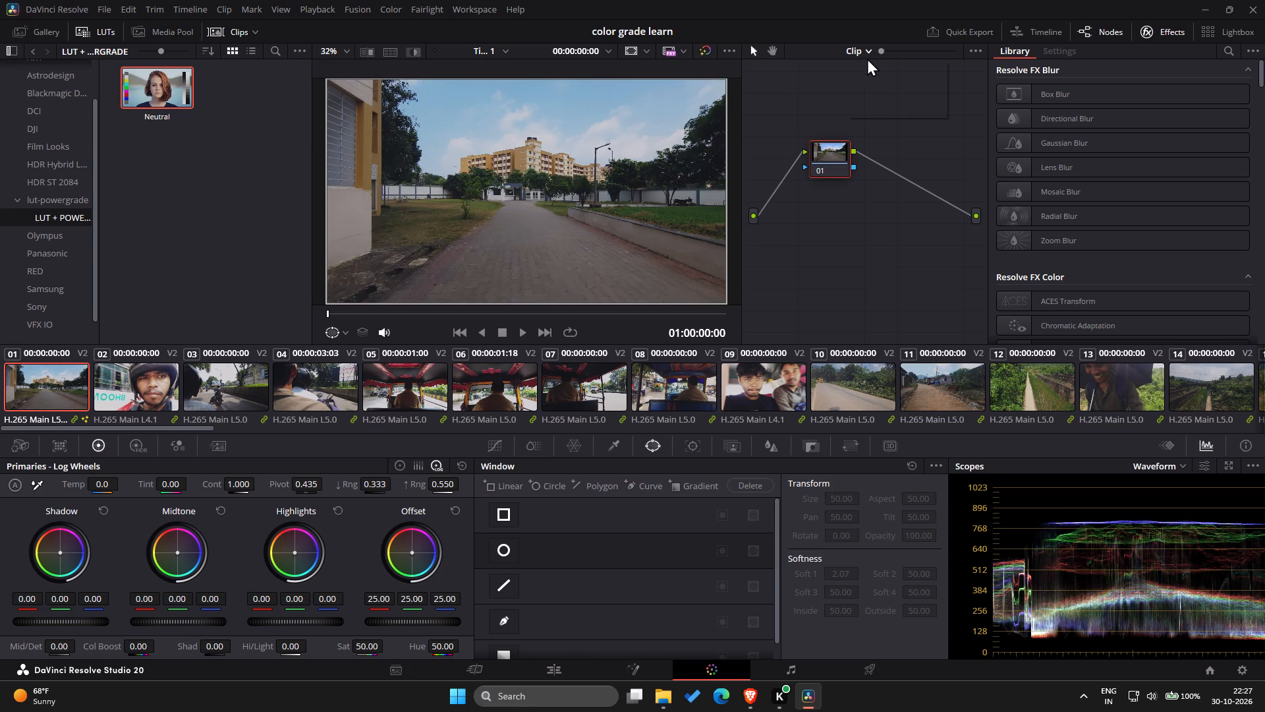
pyautogui.click(882, 102)
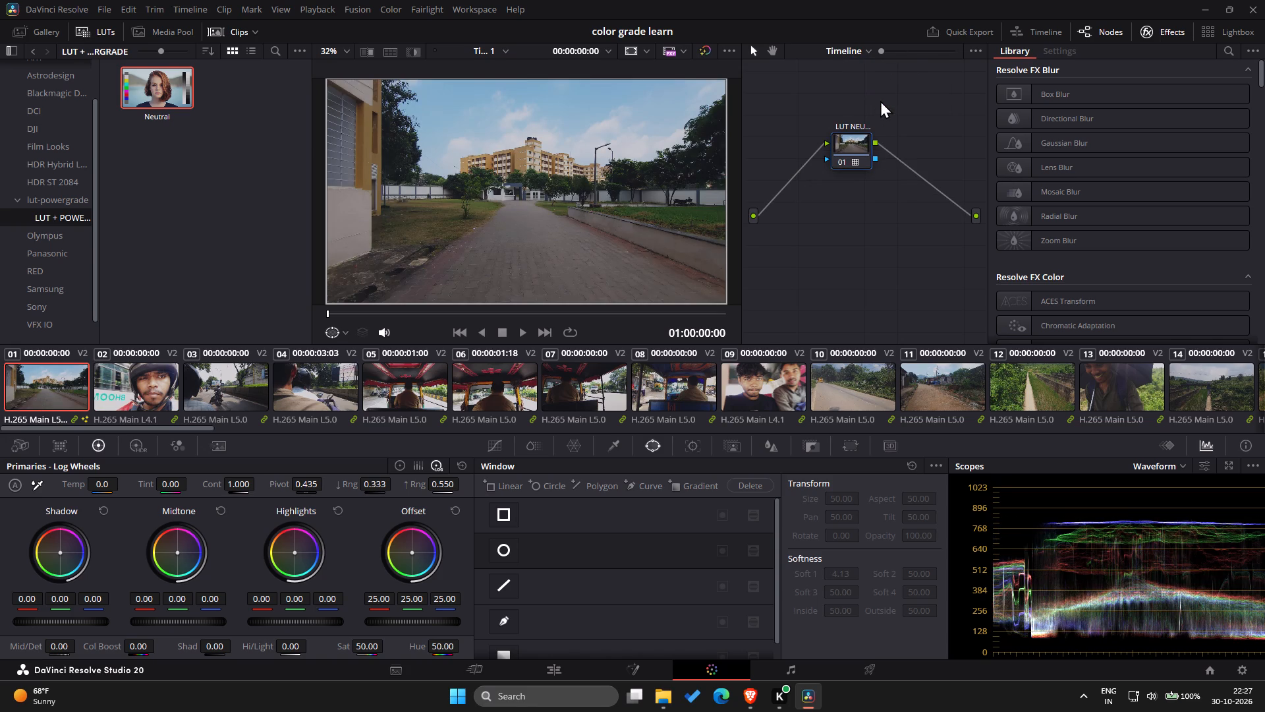
pyautogui.click(848, 49)
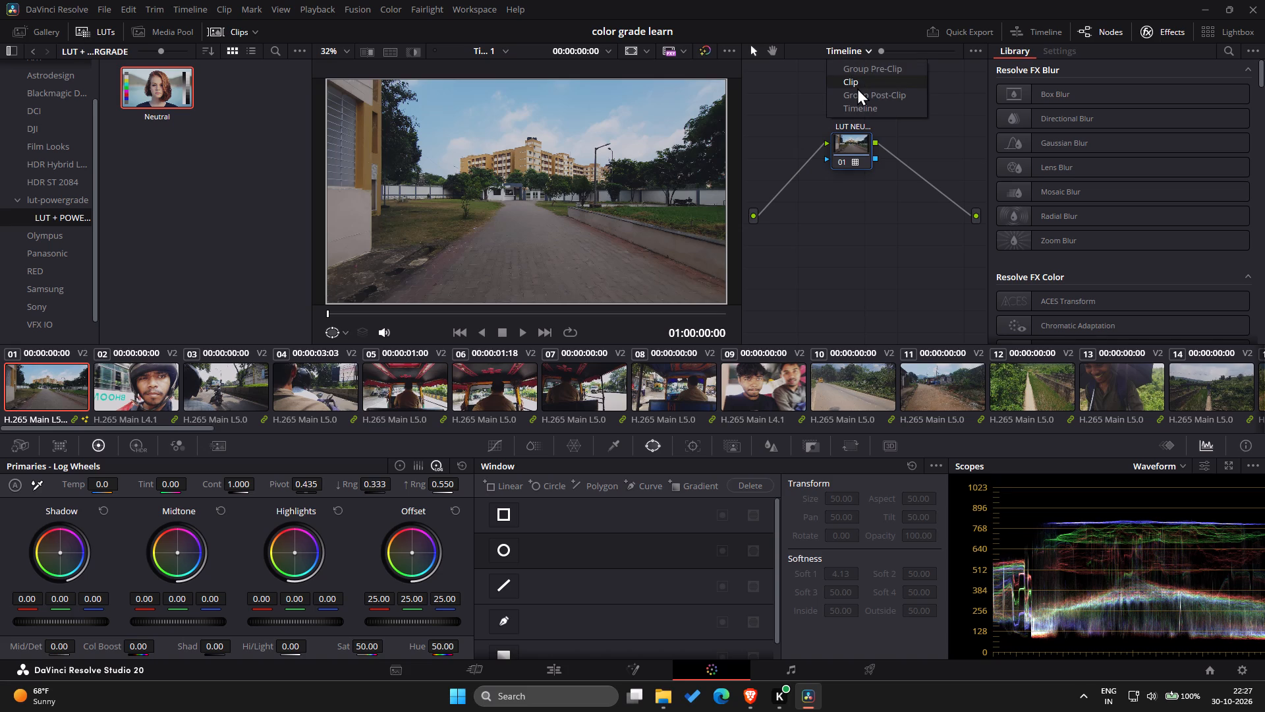
pyautogui.click(860, 100)
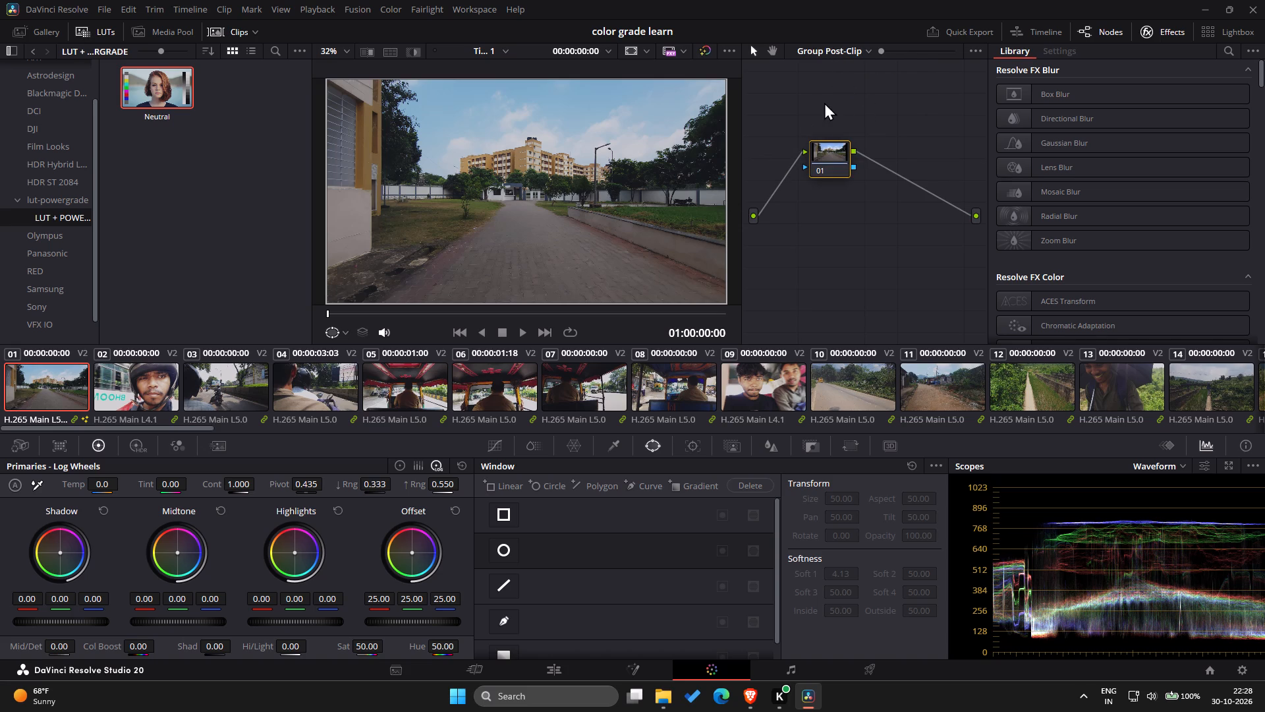
pyautogui.click(831, 47)
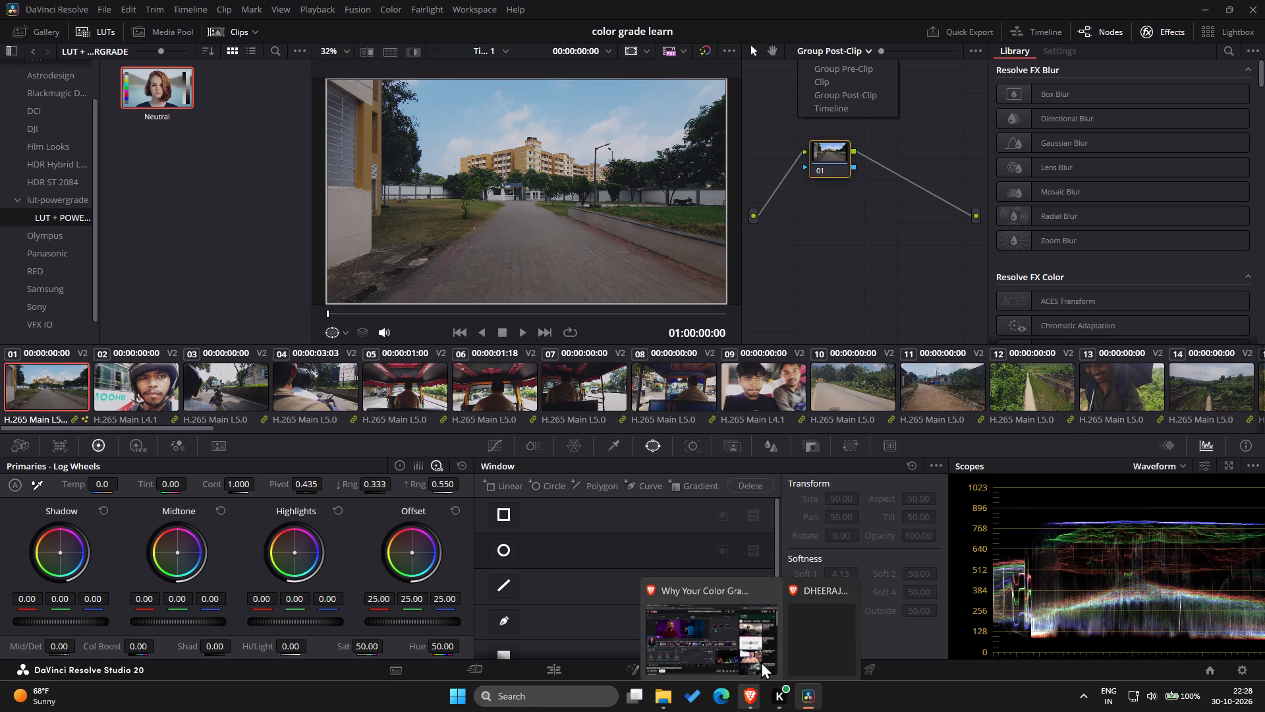
# Switch back to the tutorial in Brave, resume it and rewind to about 21:32 in the to-do list technique chapter.
pyautogui.click(733, 616)
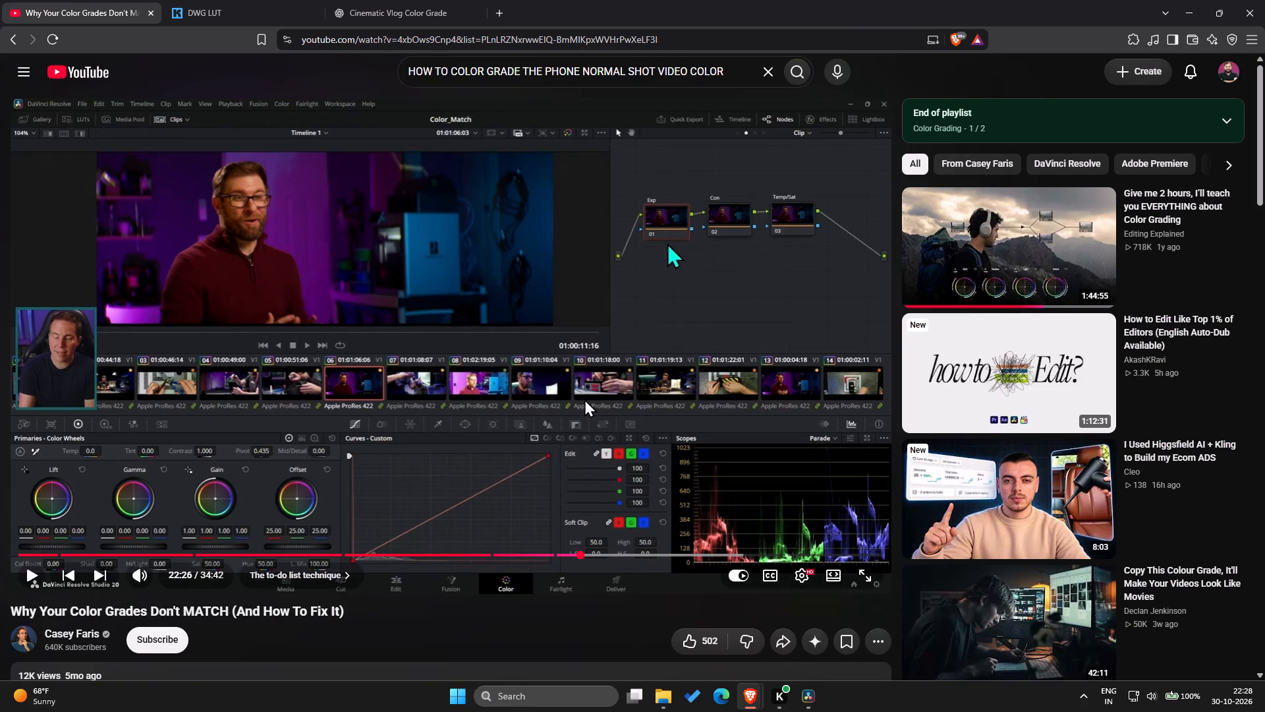
pyautogui.click(583, 398)
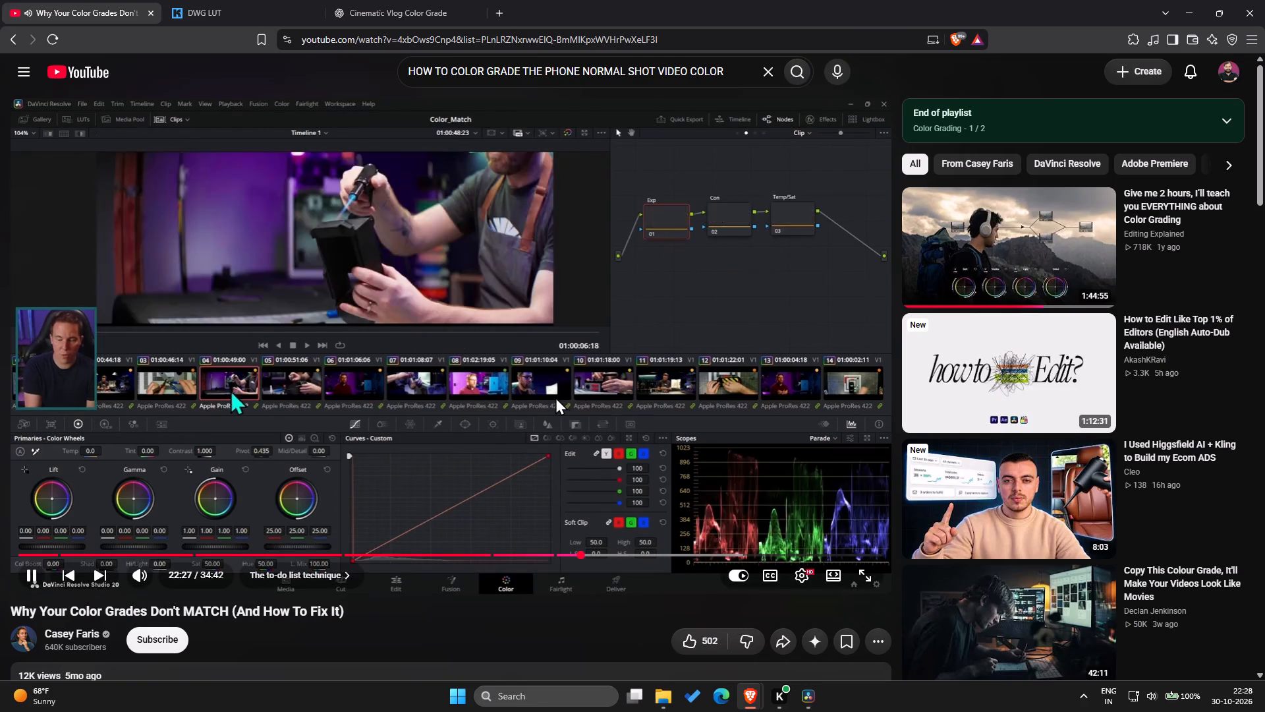
pyautogui.press('Left')
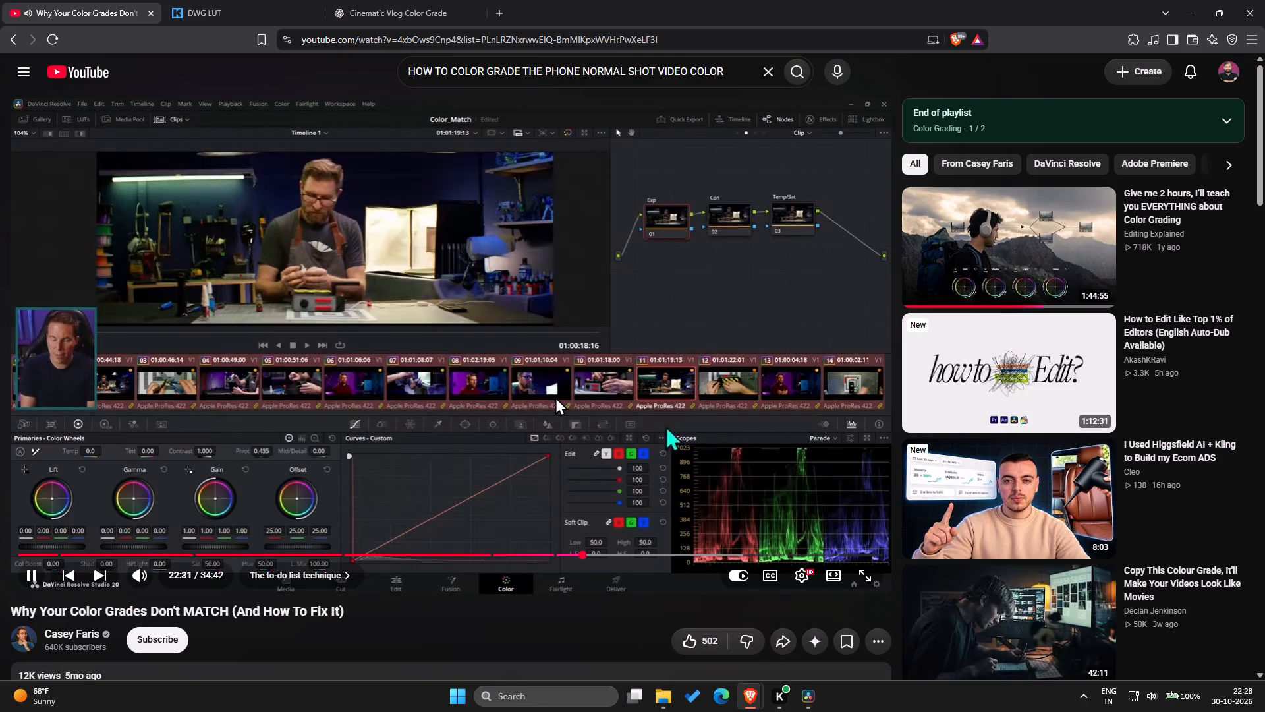
pyautogui.press('Left')
pyautogui.press('Left')
pyautogui.press('Left')
pyautogui.press('Left')
pyautogui.press('Left')
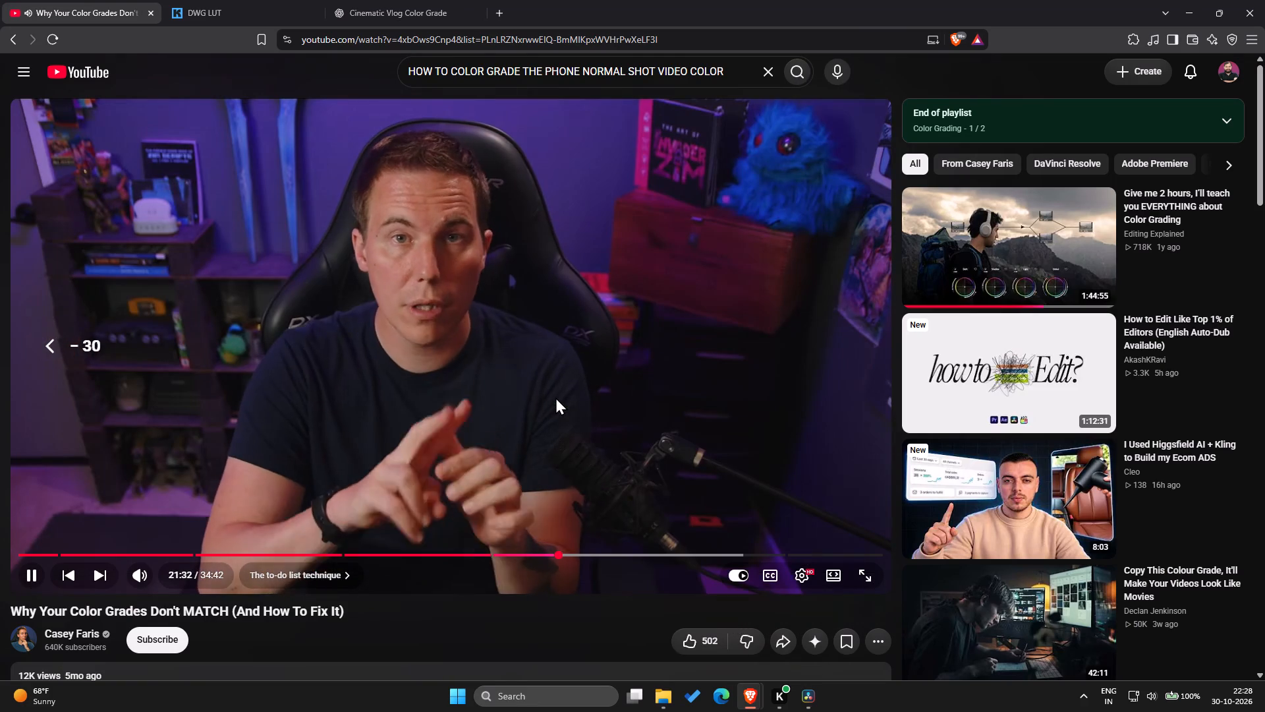
# Skim ahead through the to-do list technique chapter and rewind the tutorial to about 20:44.
pyautogui.press('Right')
pyautogui.press('Right')
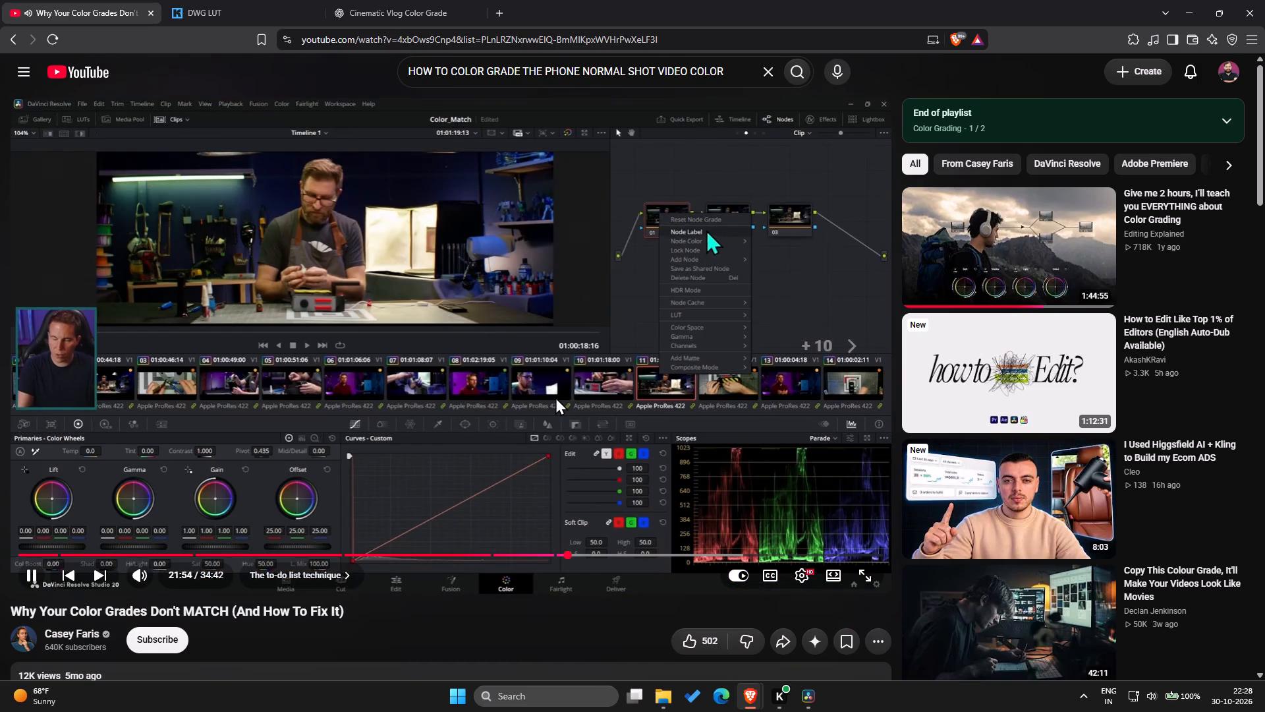
pyautogui.press('Right')
pyautogui.press('Right')
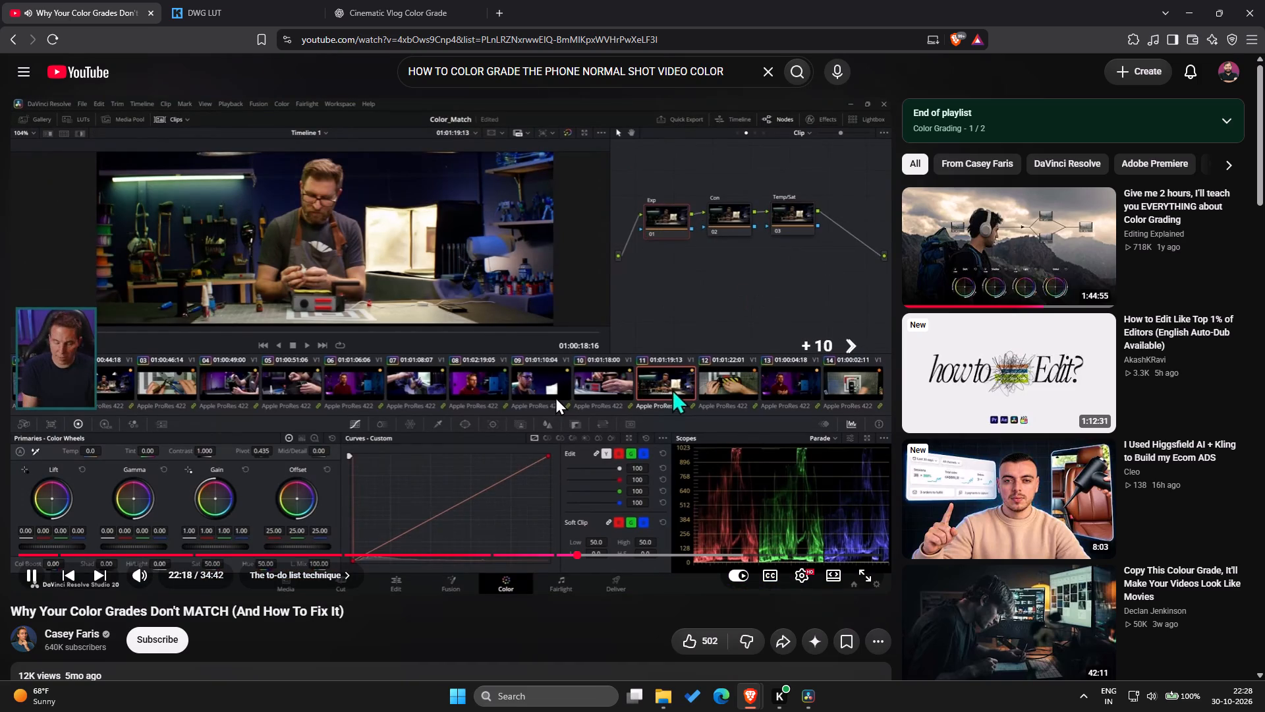
pyautogui.press('Right')
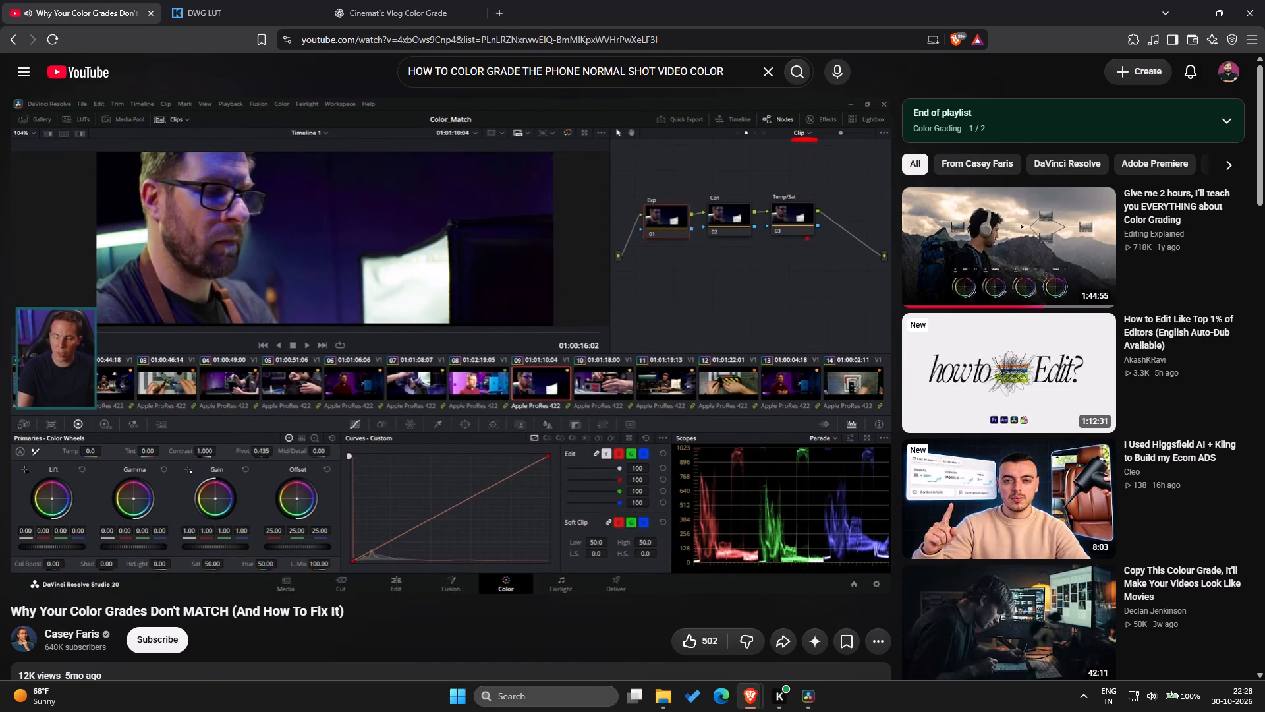
pyautogui.press('Left')
pyautogui.press('Left')
pyautogui.press('Left')
pyautogui.press('Left')
pyautogui.press('Left')
pyautogui.press('Left')
pyautogui.press('Left')
pyautogui.press('Left')
pyautogui.press('Left')
pyautogui.press('Left')
pyautogui.press('Left')
pyautogui.press('Left')
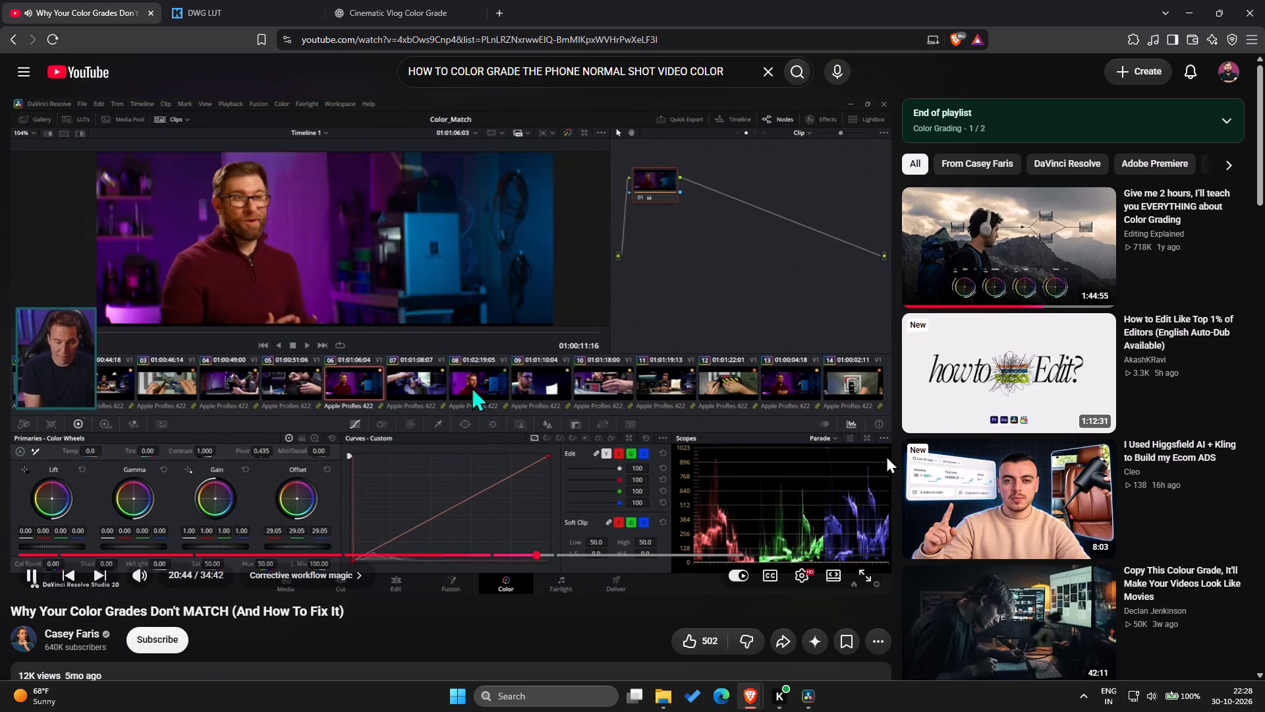
# Watch, partly at 2x speed, how the Exp, Con and Temp/Sat nodes are labelled and copied to all clips, and pause.
pyautogui.moveTo(676, 354); pyautogui.dragTo(692, 354)
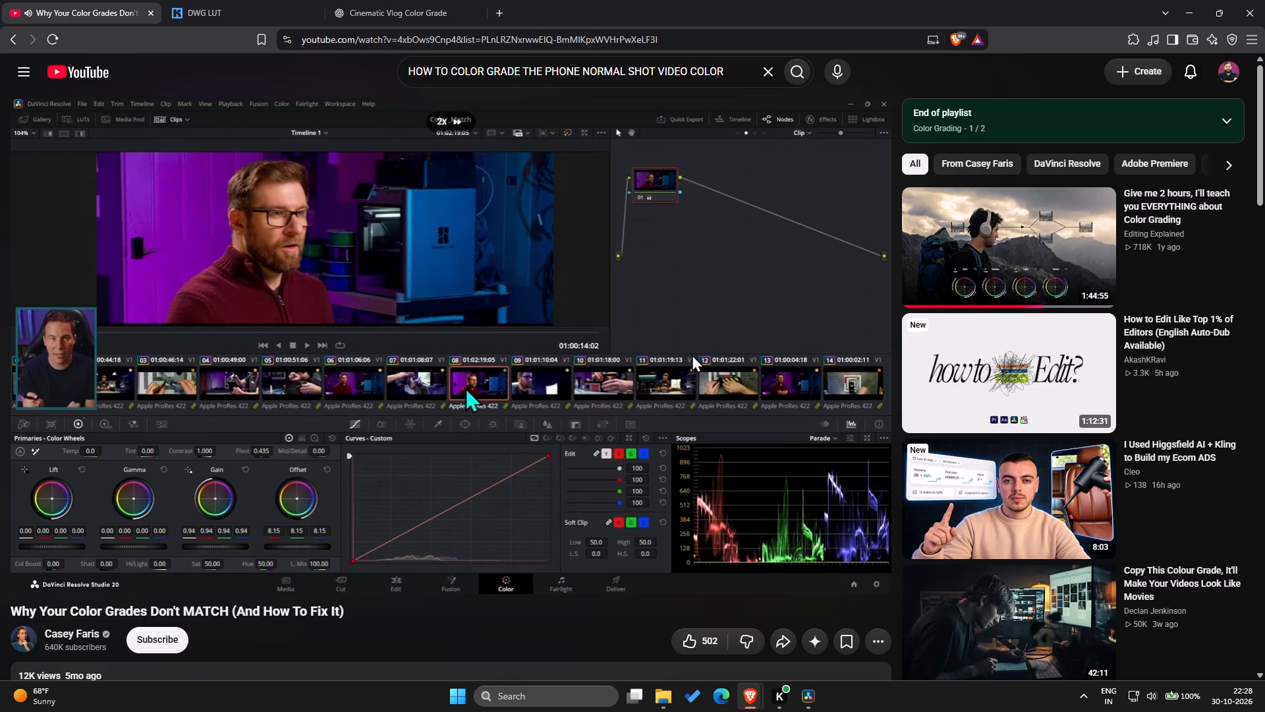
pyautogui.moveTo(692, 354); pyautogui.dragTo(712, 356)
pyautogui.click(712, 356)
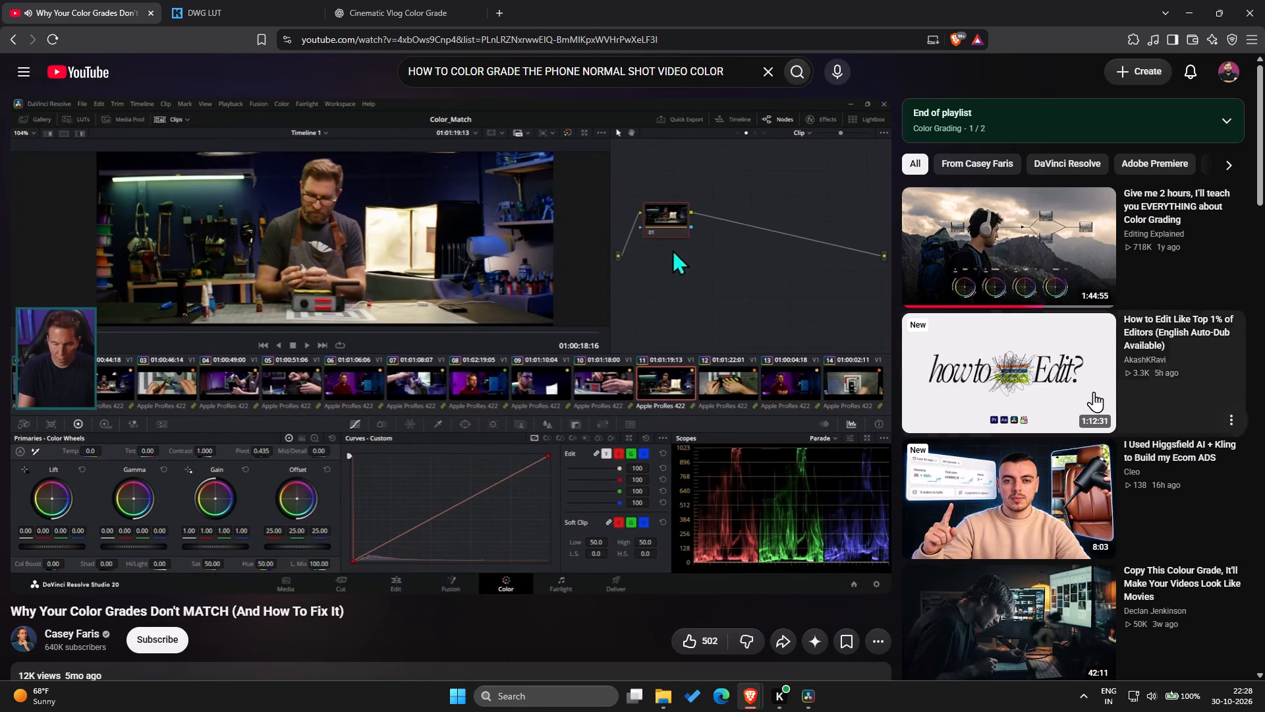
pyautogui.click(719, 309)
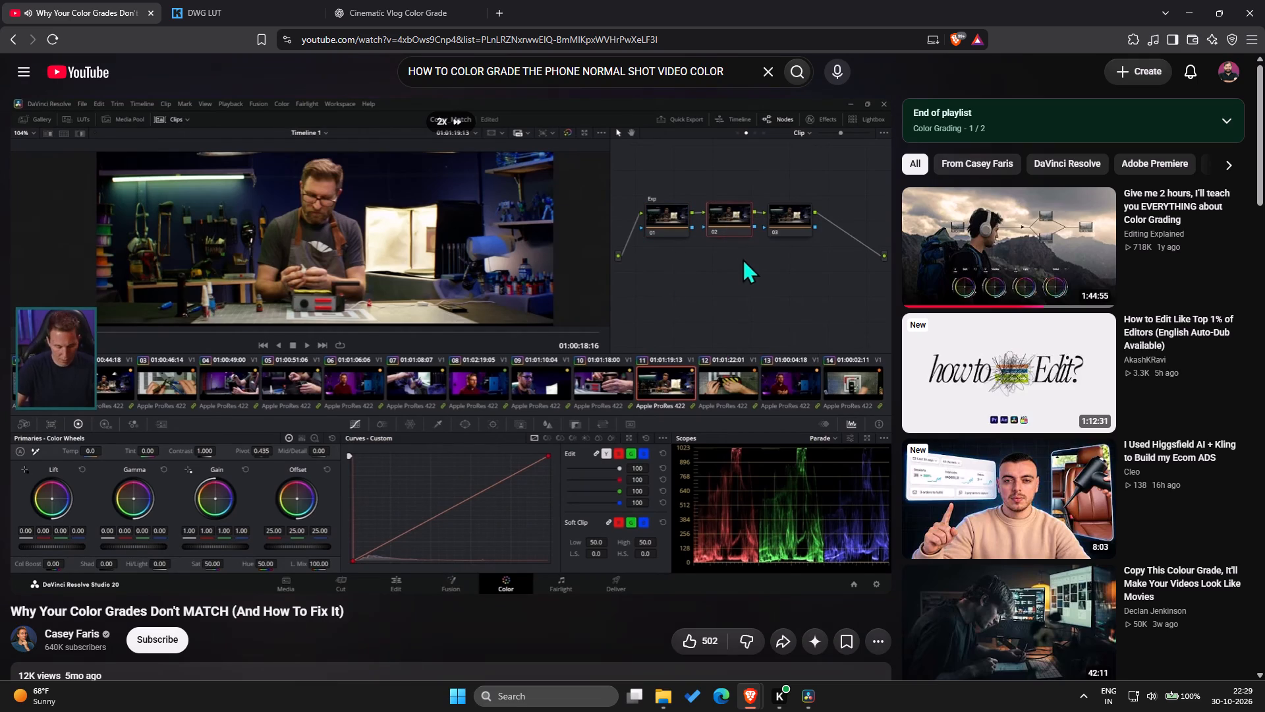
pyautogui.click(719, 309)
pyautogui.click(719, 309)
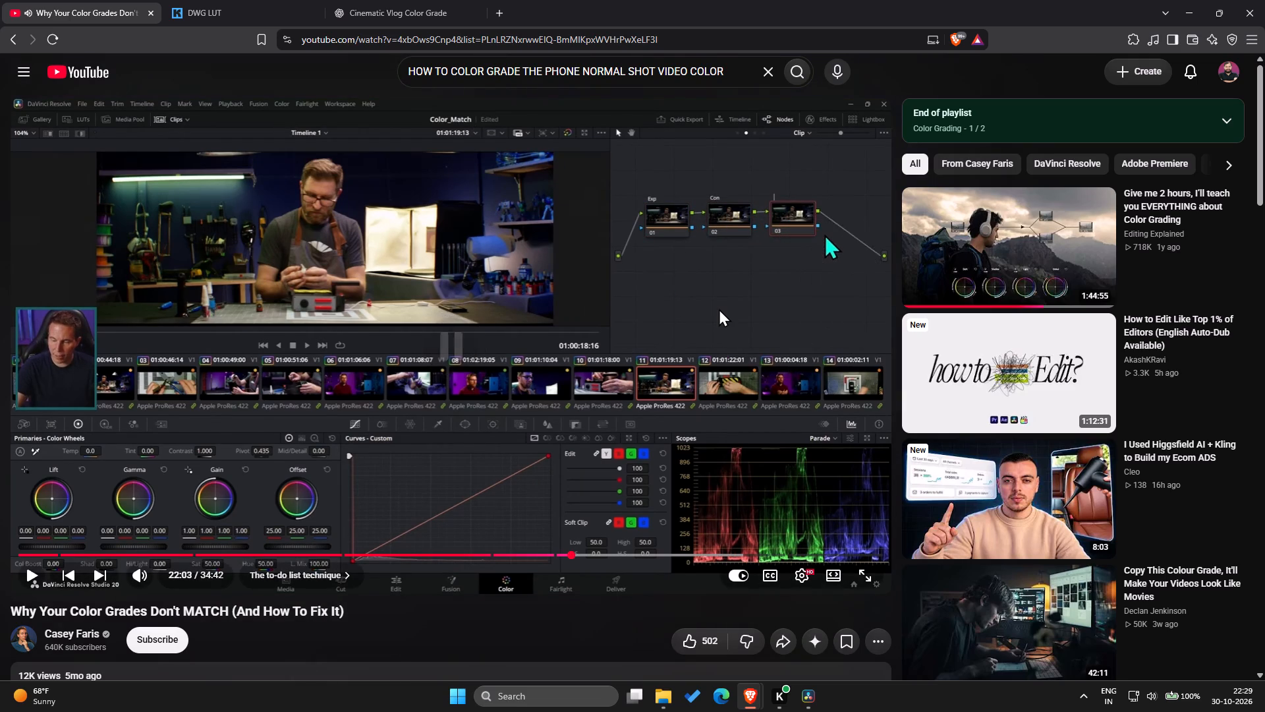
pyautogui.click(757, 328)
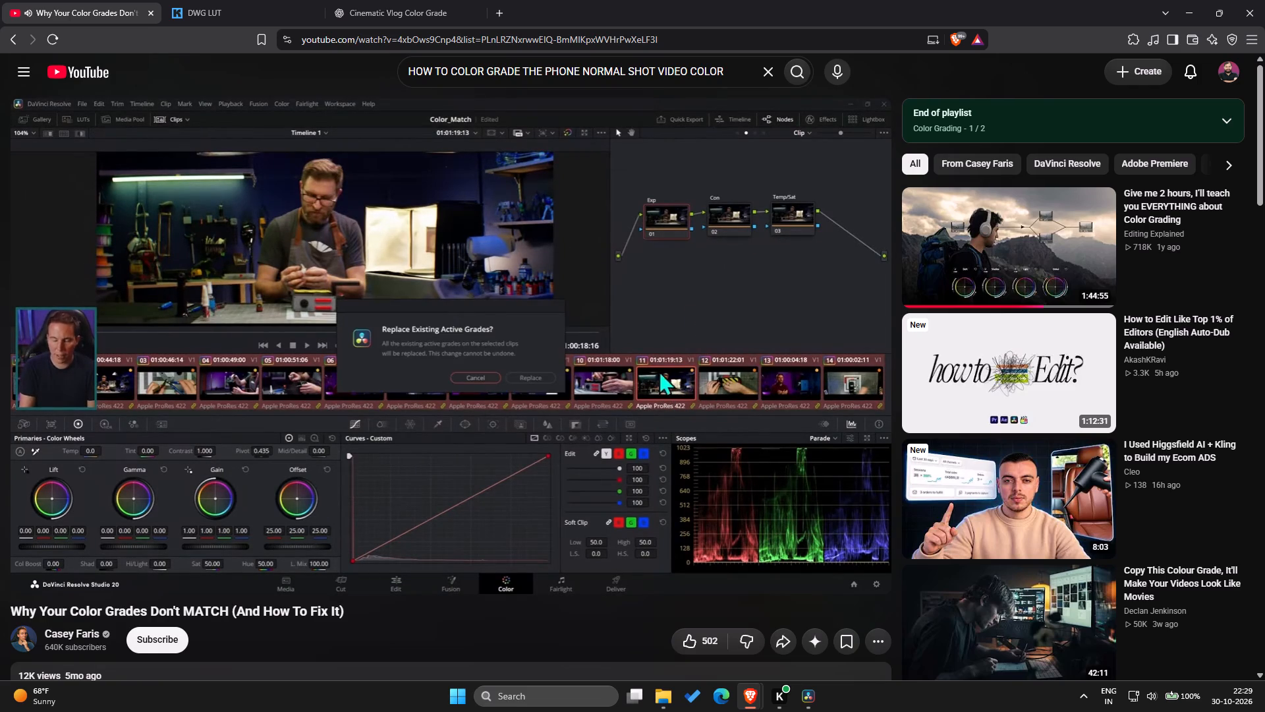
pyautogui.click(598, 305)
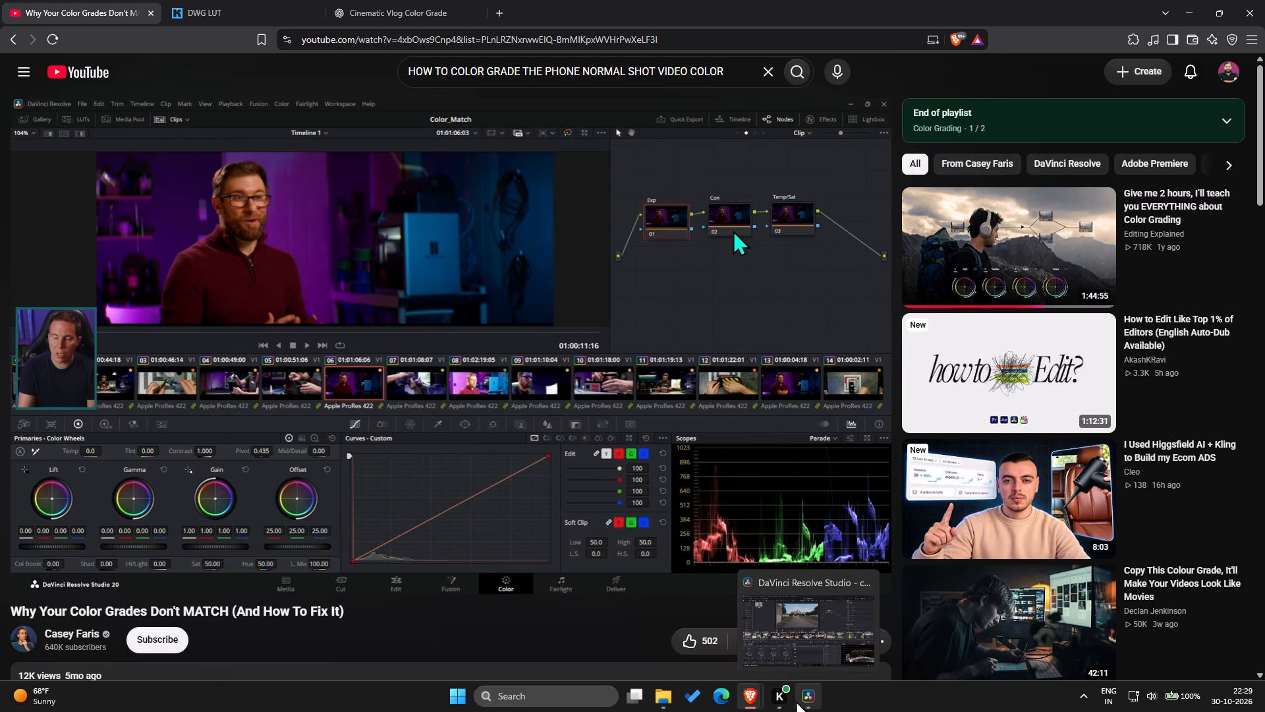
# Switch to DaVinci Resolve, add two serial nodes to clip 01's Group Post-Clip graph and place node 03 after node 02.
pyautogui.click(789, 636)
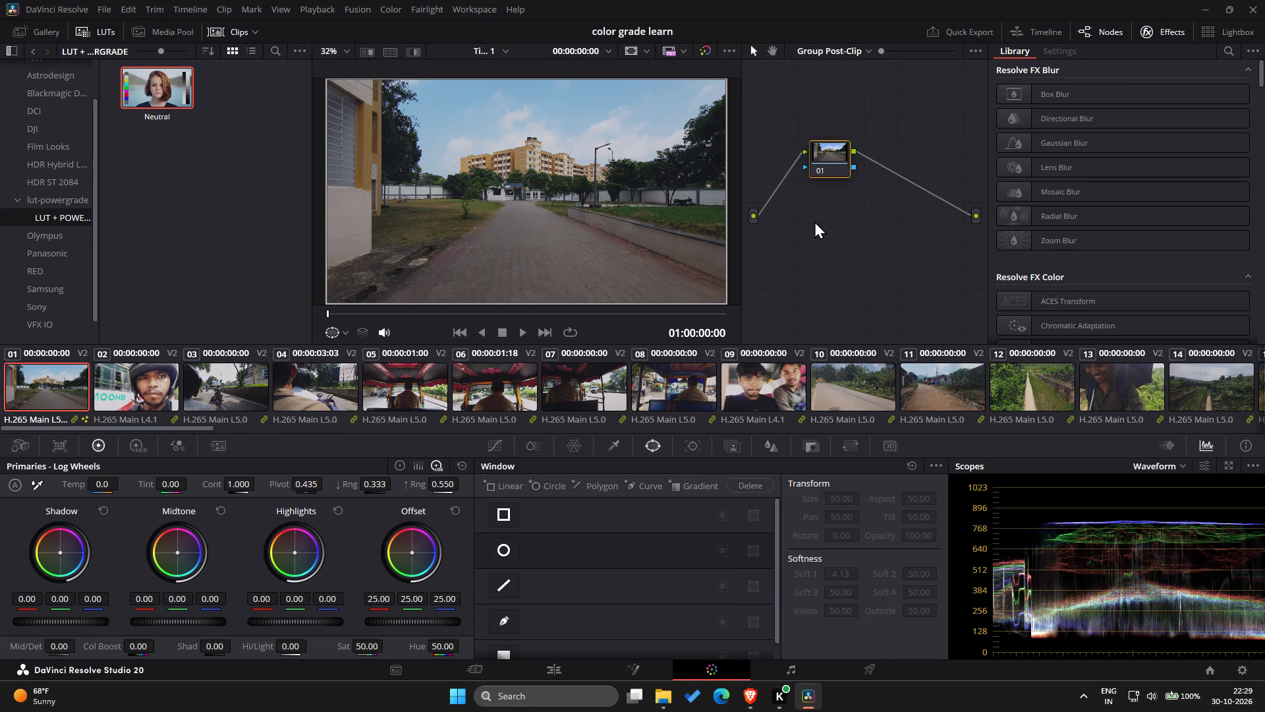
pyautogui.hotkey('alt', 's')
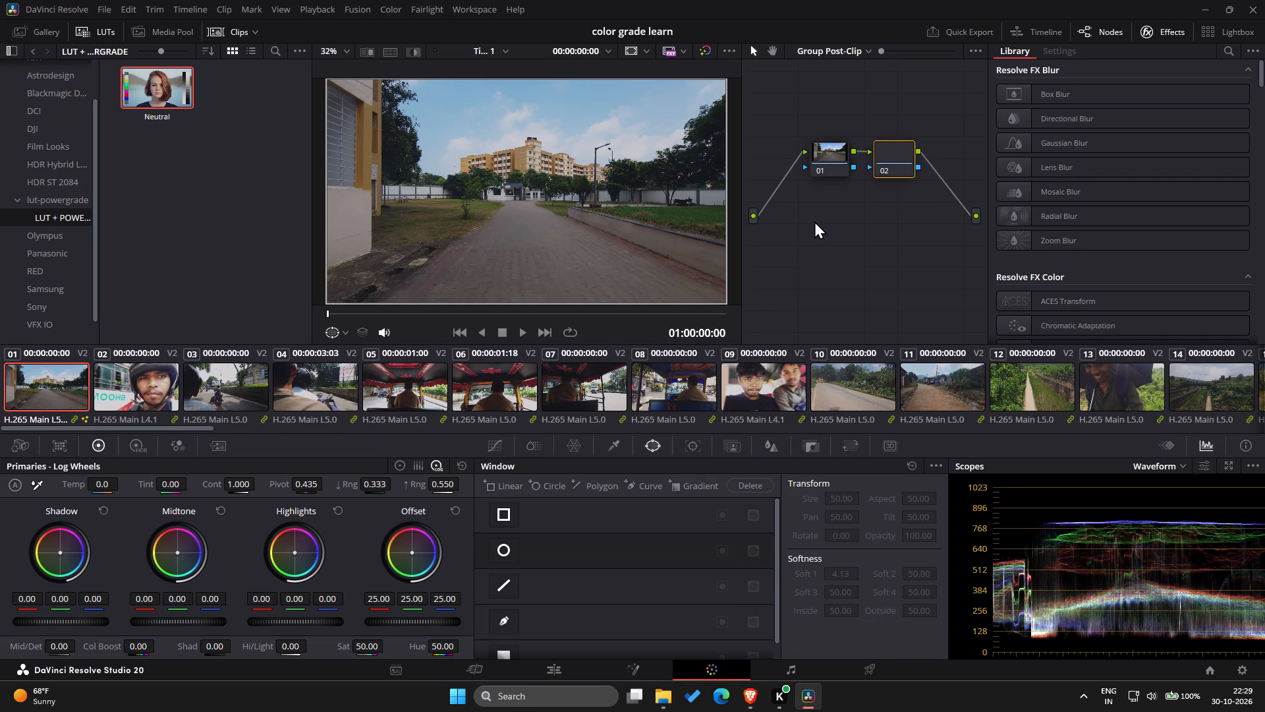
pyautogui.hotkey('alt', 's')
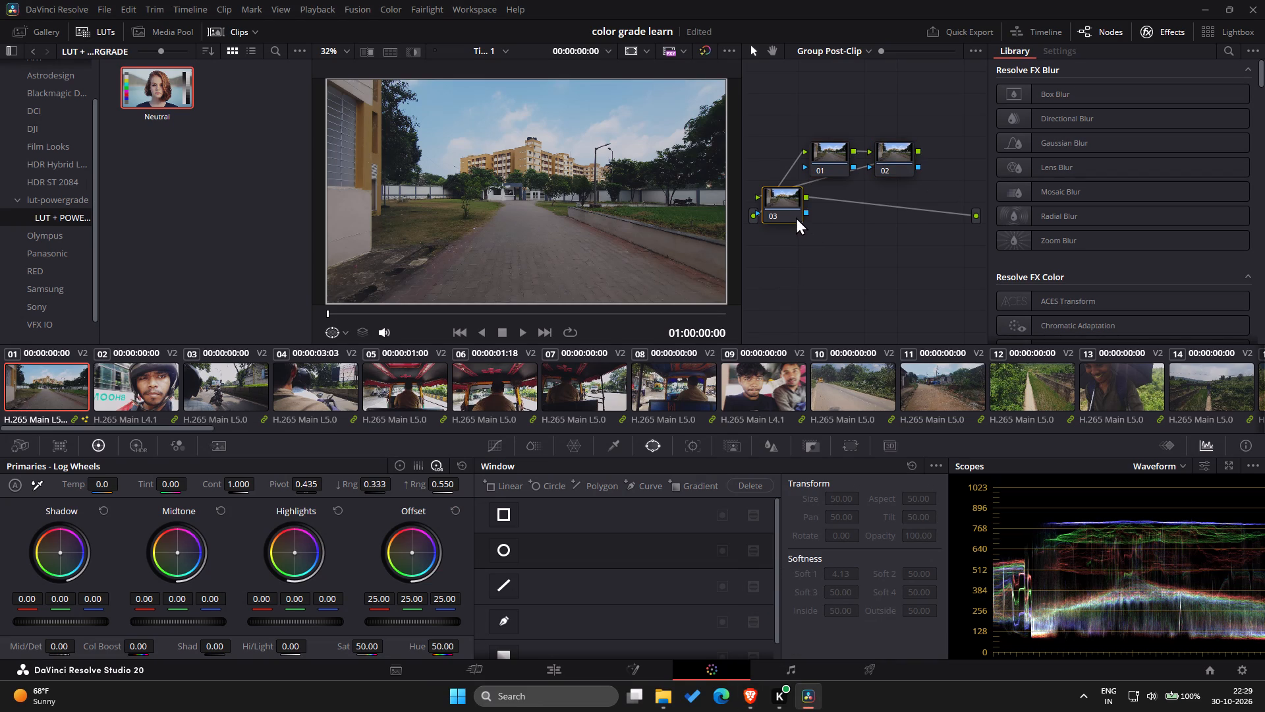
pyautogui.moveTo(791, 212); pyautogui.dragTo(947, 212)
# Label the three Group Post-Clip nodes EXP, CONT and TEMP/ SAT, in order.
pyautogui.click(820, 158)
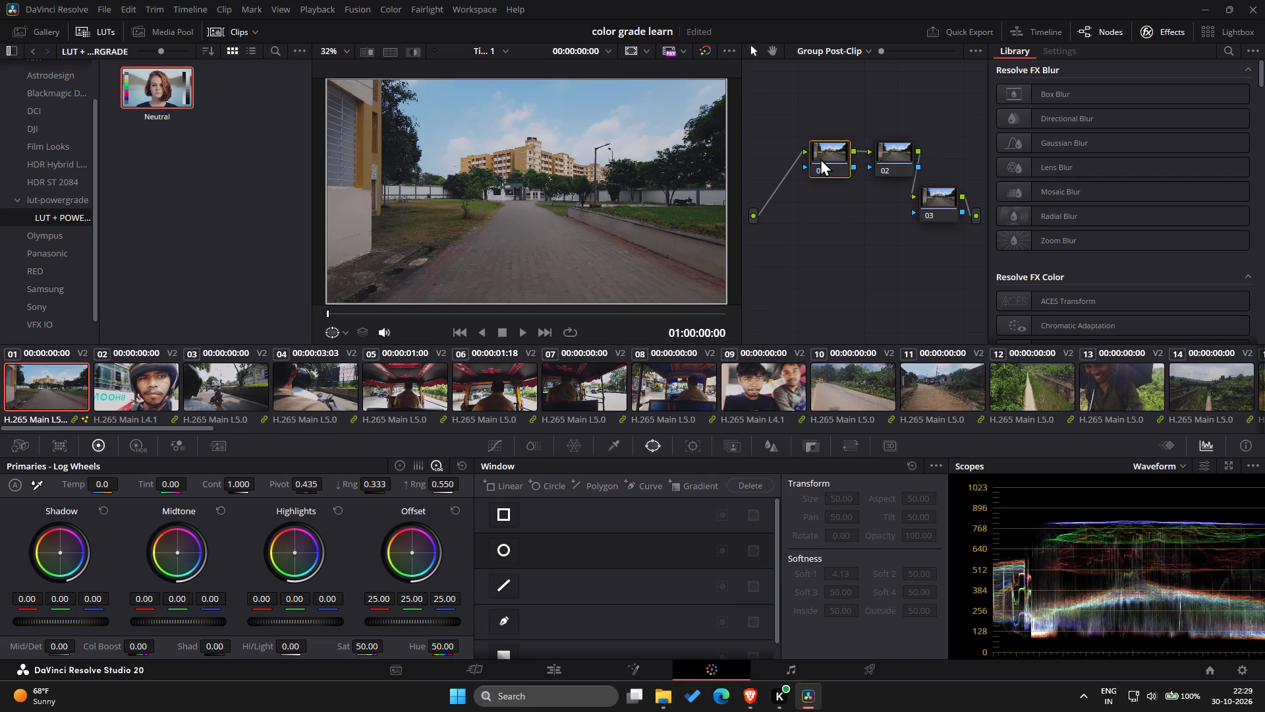
pyautogui.rightClick(820, 158)
pyautogui.click(887, 192)
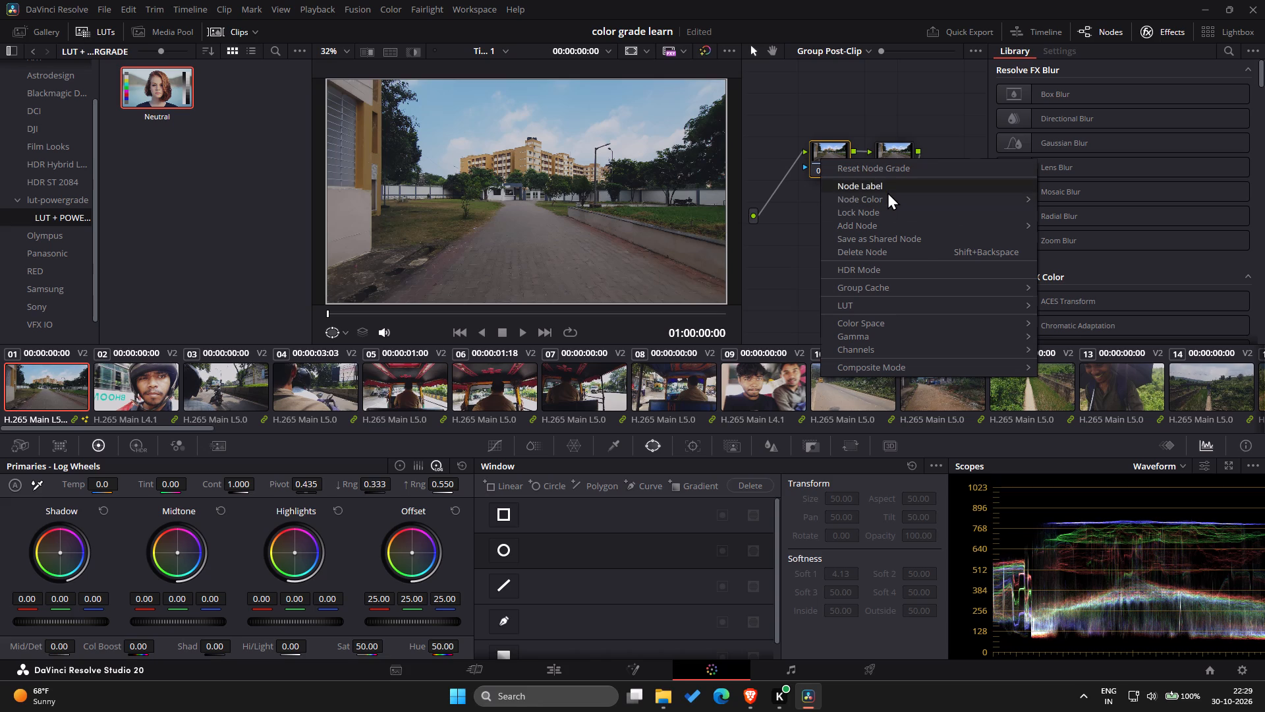
pyautogui.write('EXP')
pyautogui.press('Return')
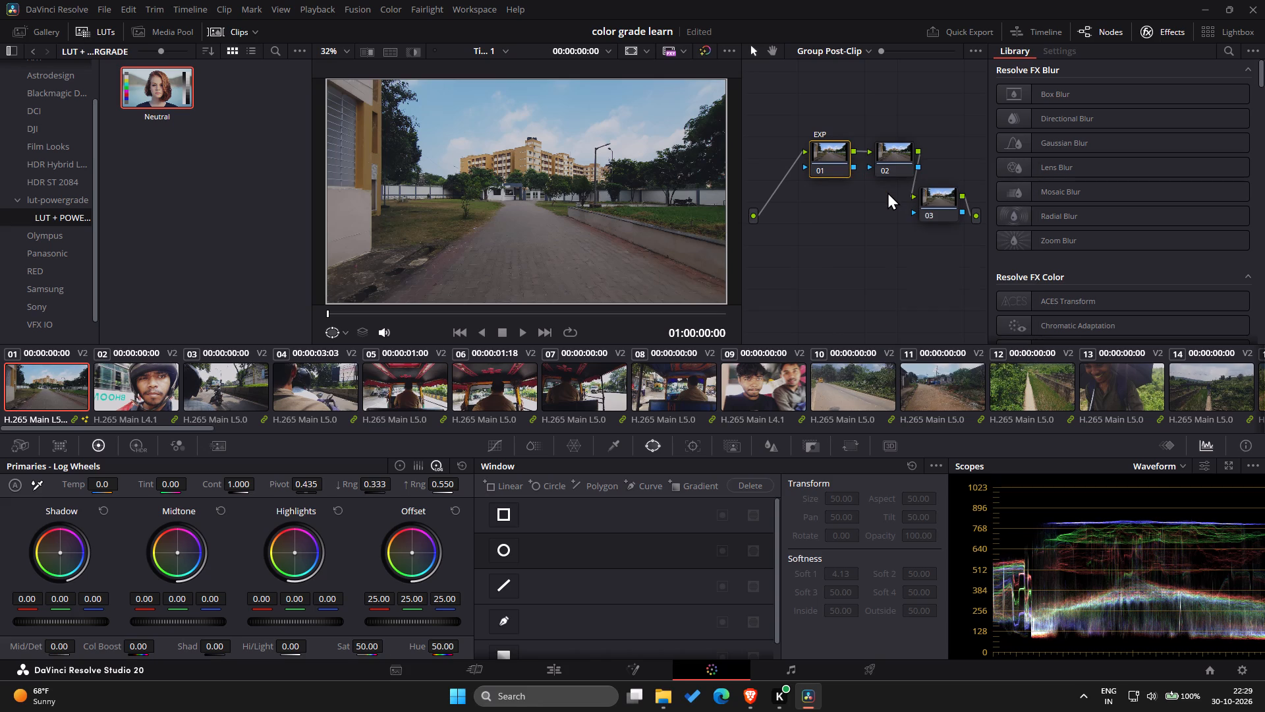
pyautogui.rightClick(901, 165)
pyautogui.click(948, 197)
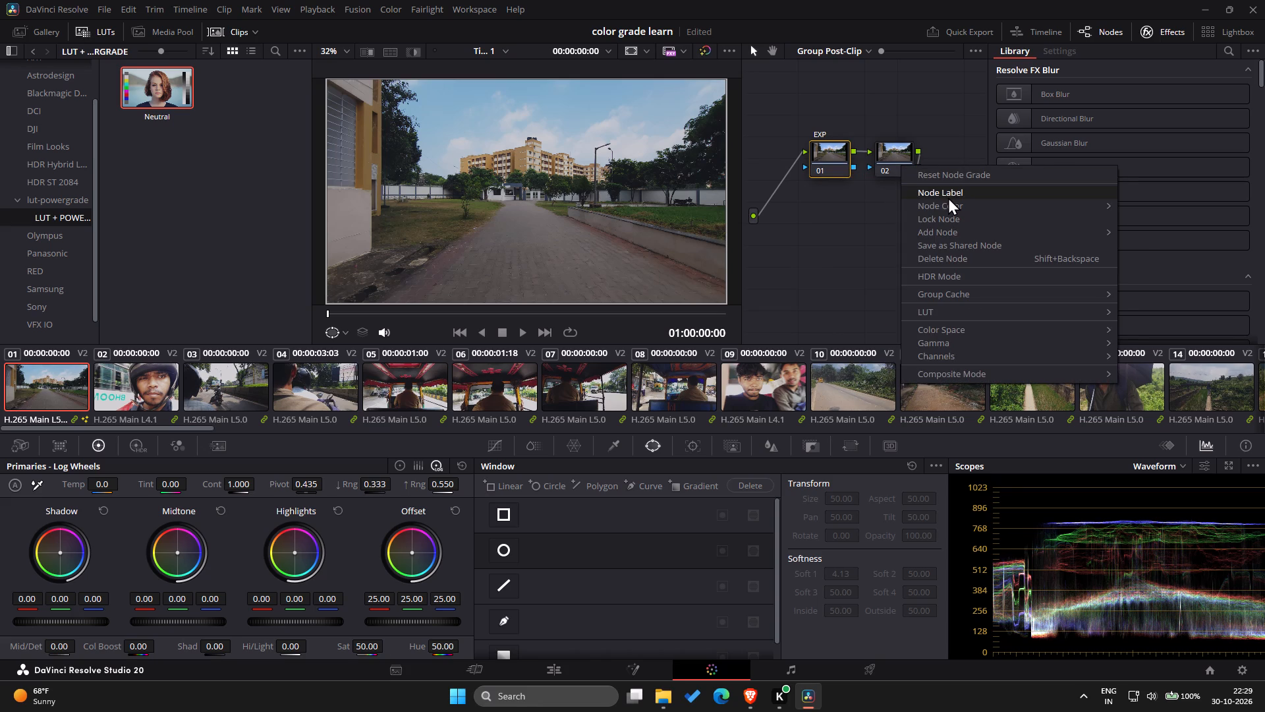
pyautogui.write('CONT')
pyautogui.press('Return')
pyautogui.click(924, 198)
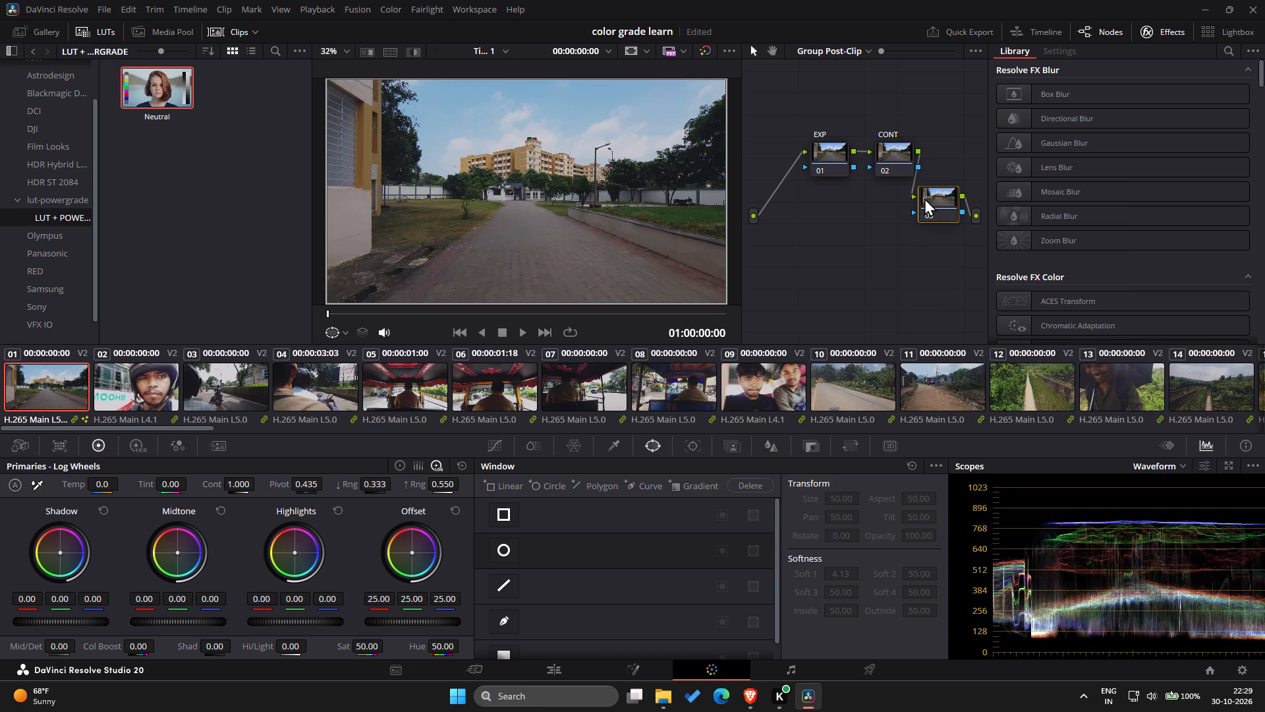
pyautogui.rightClick(924, 198)
pyautogui.click(970, 227)
pyautogui.write('TEMP/ SAT')
pyautogui.press('Return')
# Select all clips and apply clip 01's grade to them, replacing their existing active grades.
pyautogui.hotkey('ctrl', 'a')
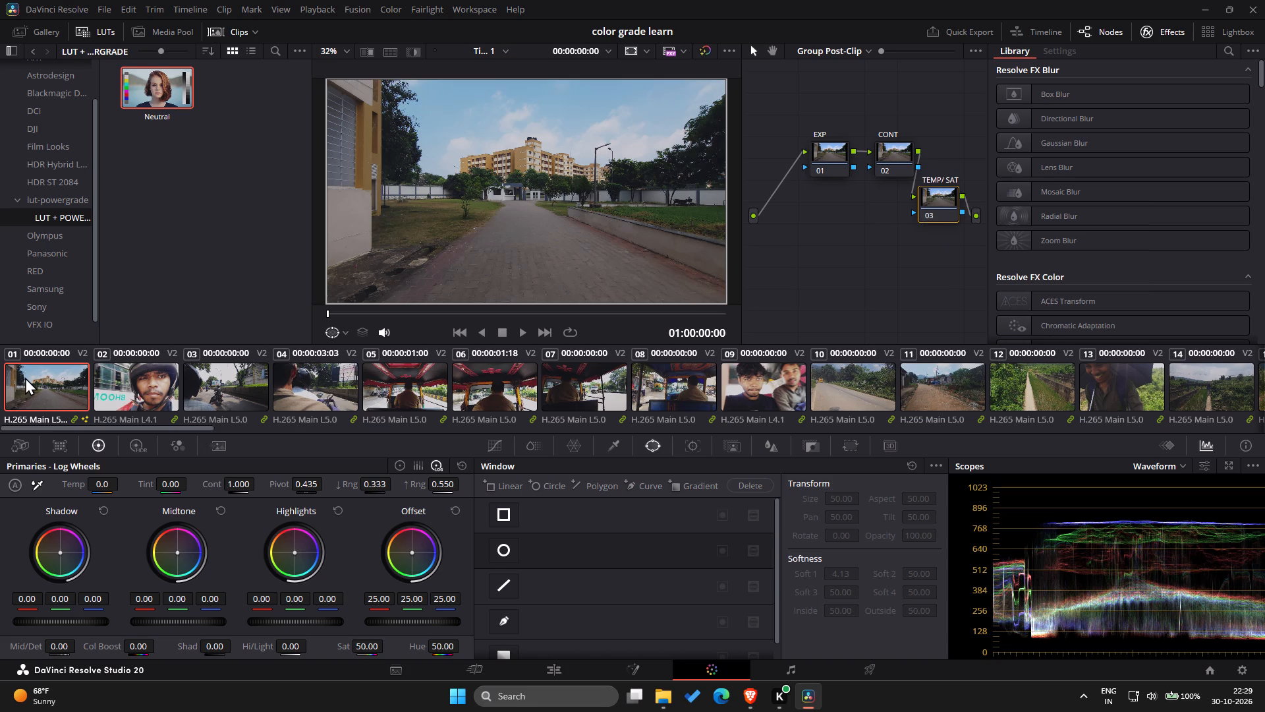
pyautogui.click(25, 376)
pyautogui.hotkey('ctrl', 'a')
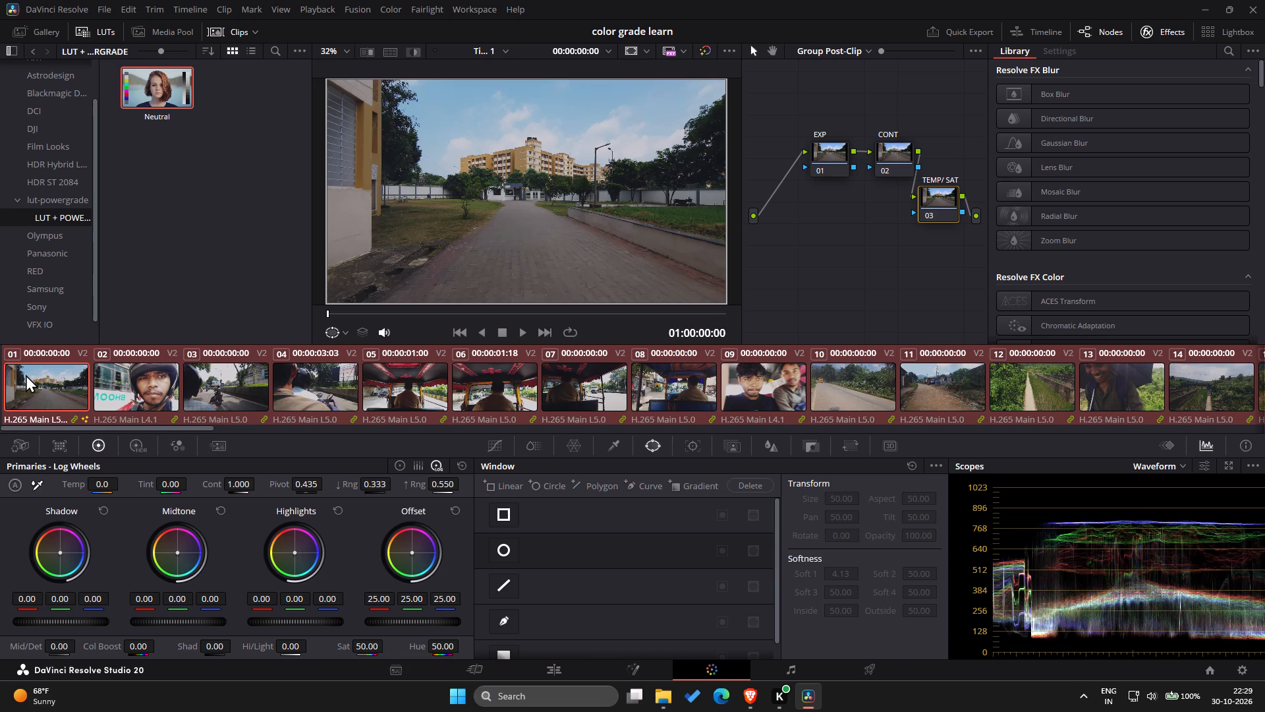
pyautogui.middleClick(63, 391)
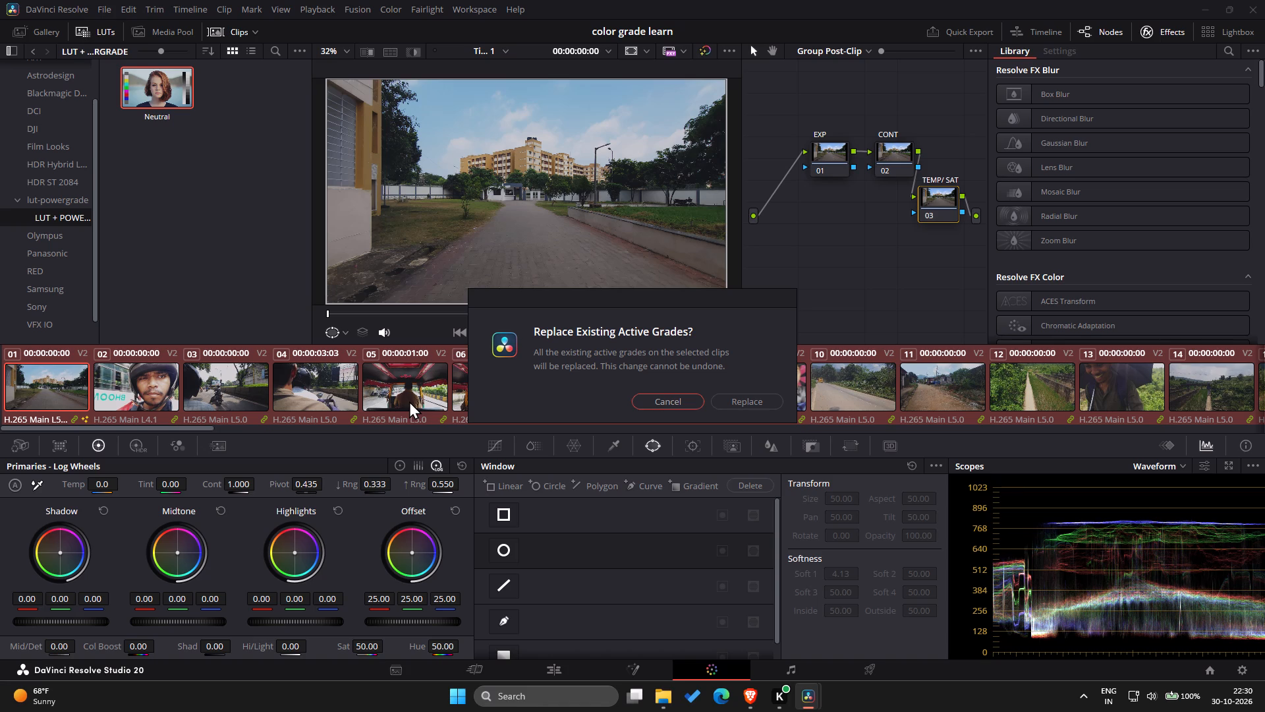
pyautogui.click(721, 397)
# Check the Group Post-Clip node graphs of clips 02, 03 and 04, and return to clip 01.
pyautogui.click(153, 401)
pyautogui.click(201, 394)
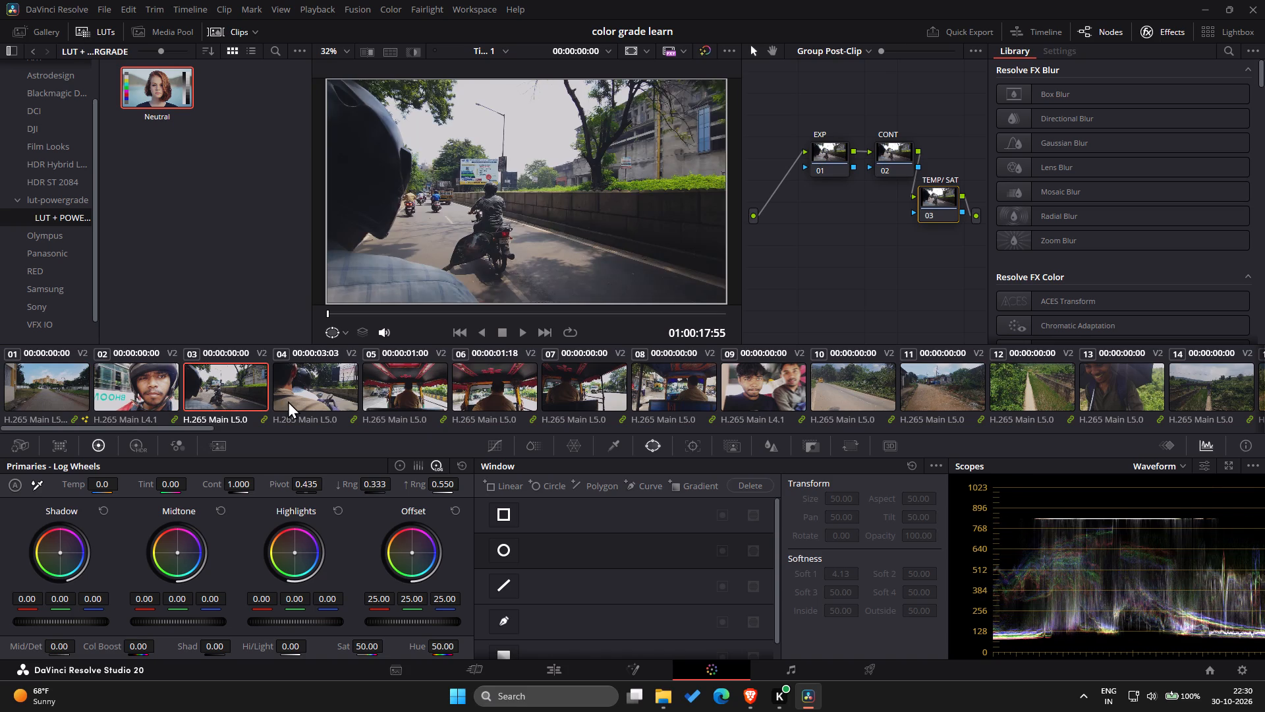
pyautogui.click(288, 401)
pyautogui.click(15, 400)
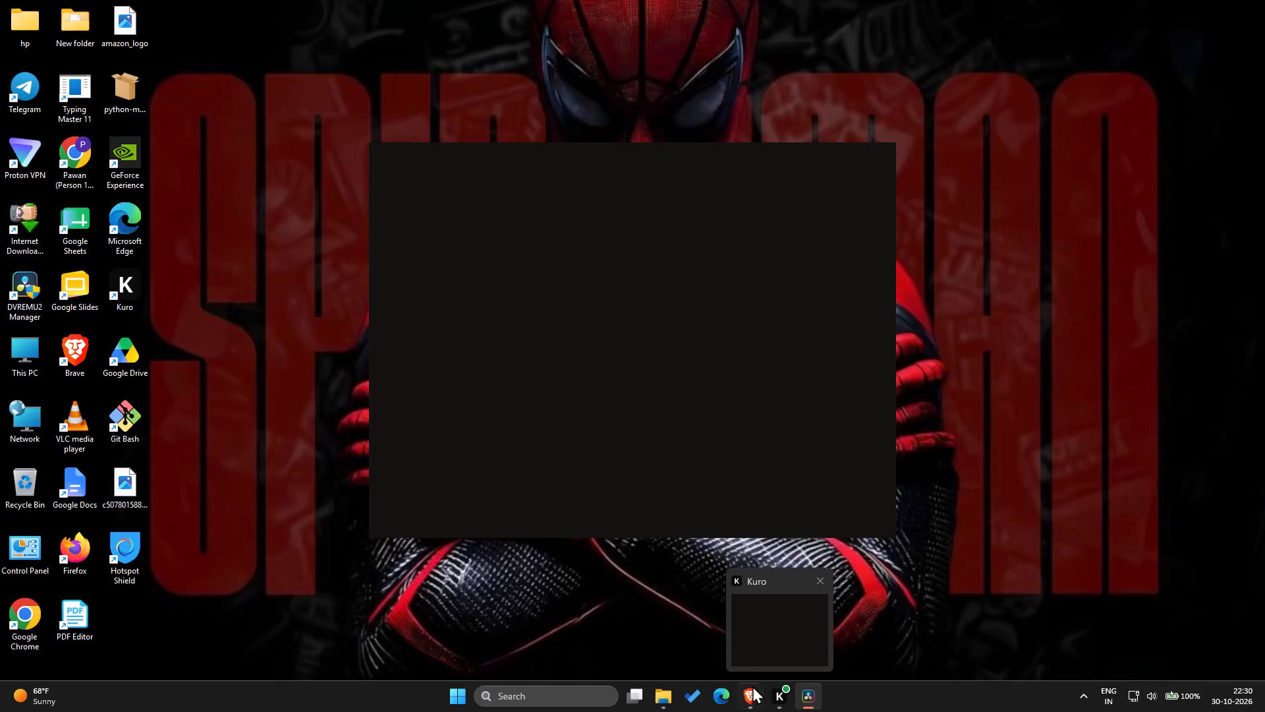
# Switch back to the tutorial in Brave and resume it from where it was paused.
pyautogui.click(720, 617)
pyautogui.click(509, 345)
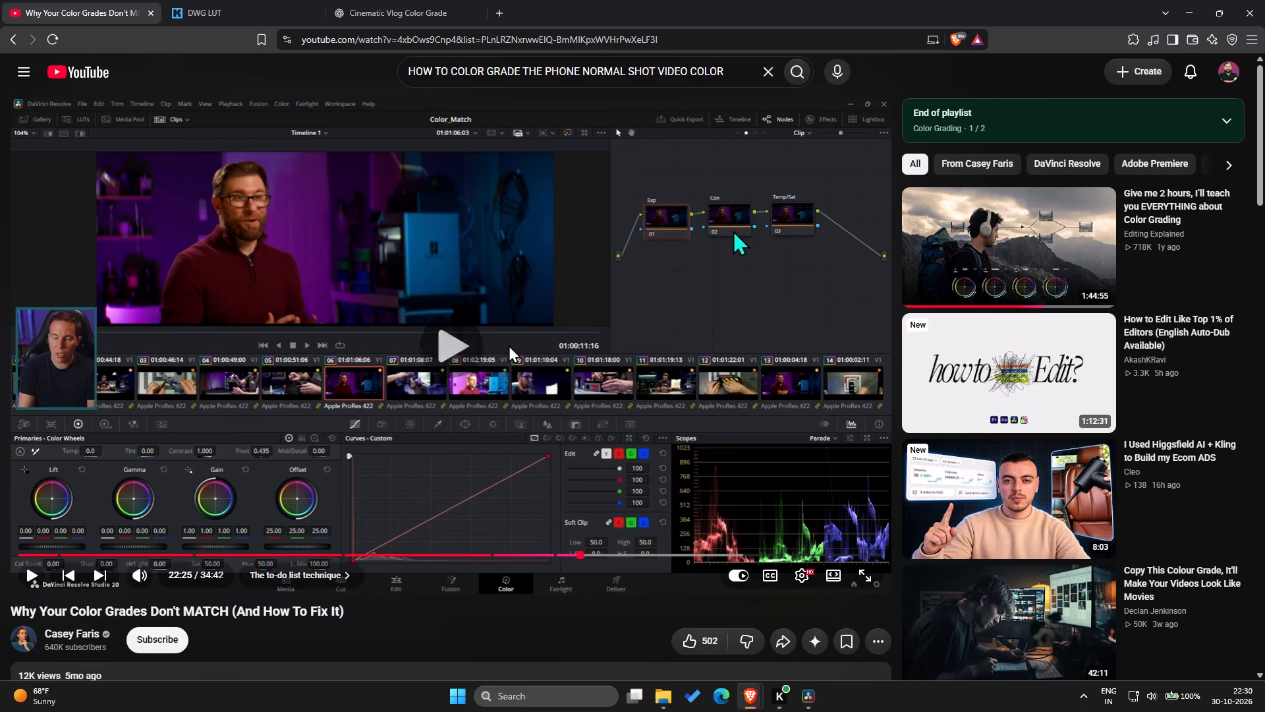